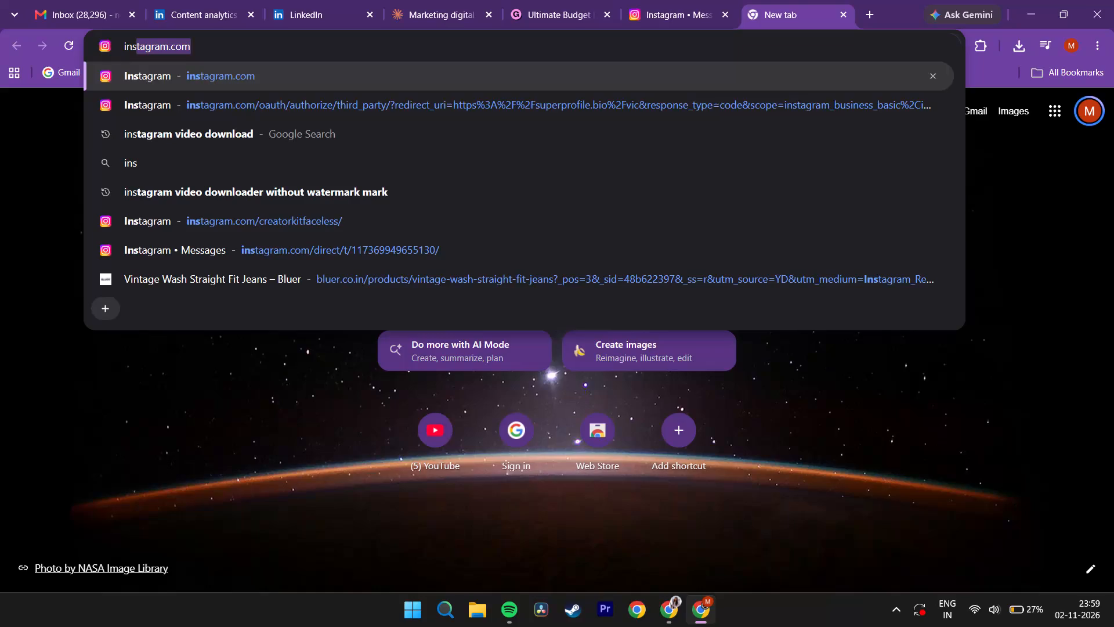
Search Google for "instagram video download" and open the InDown Instagram Video Downloader result.
key("Down")
key("Down")
key("Return")
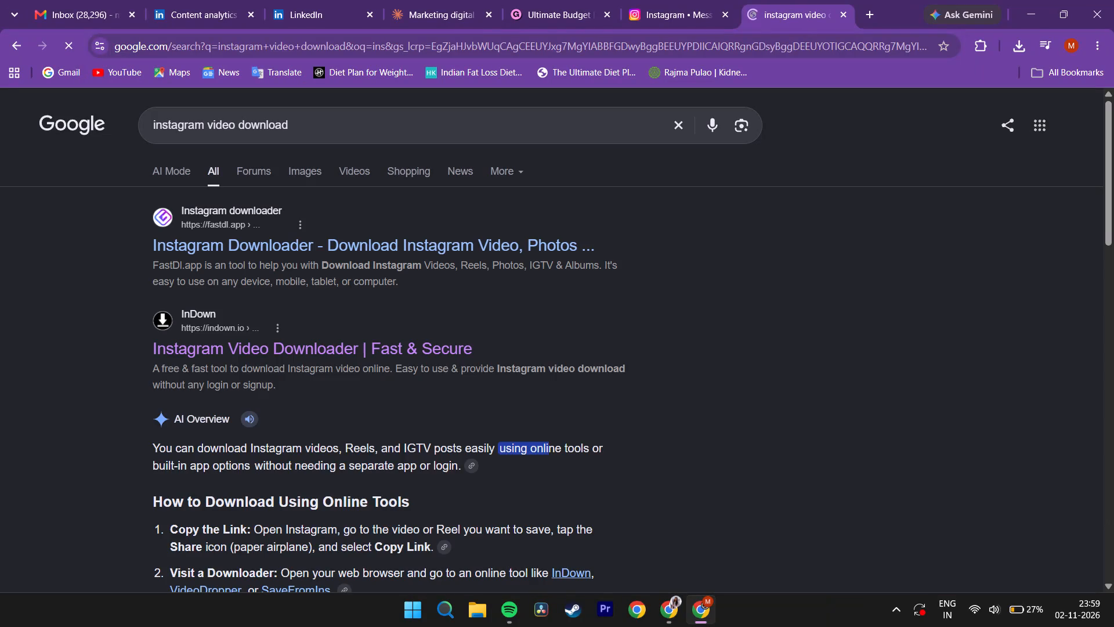
left_click(428, 343)
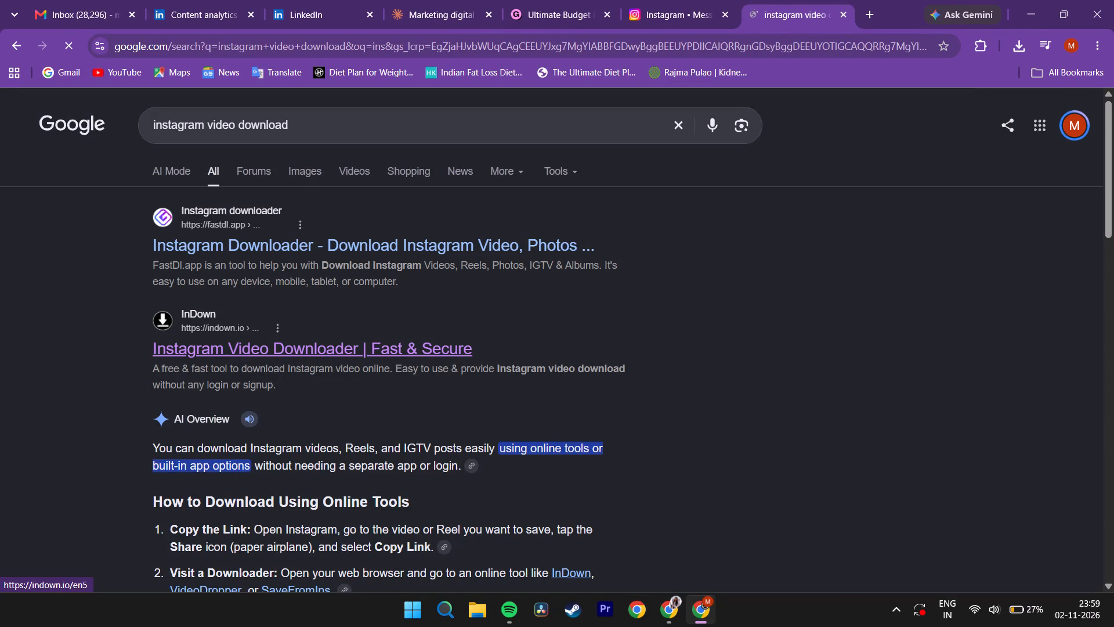
Paste the copied Instagram post link into the Instagram Video Downloader and run the search.
scroll(367, 368, "down", 1)
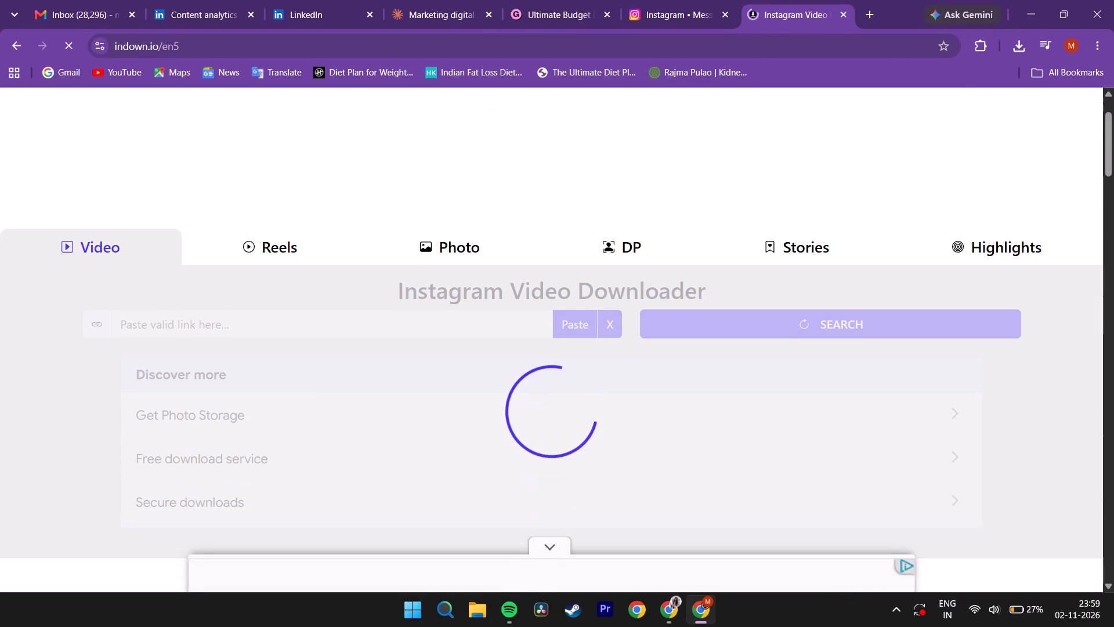
scroll(367, 368, "down", 1)
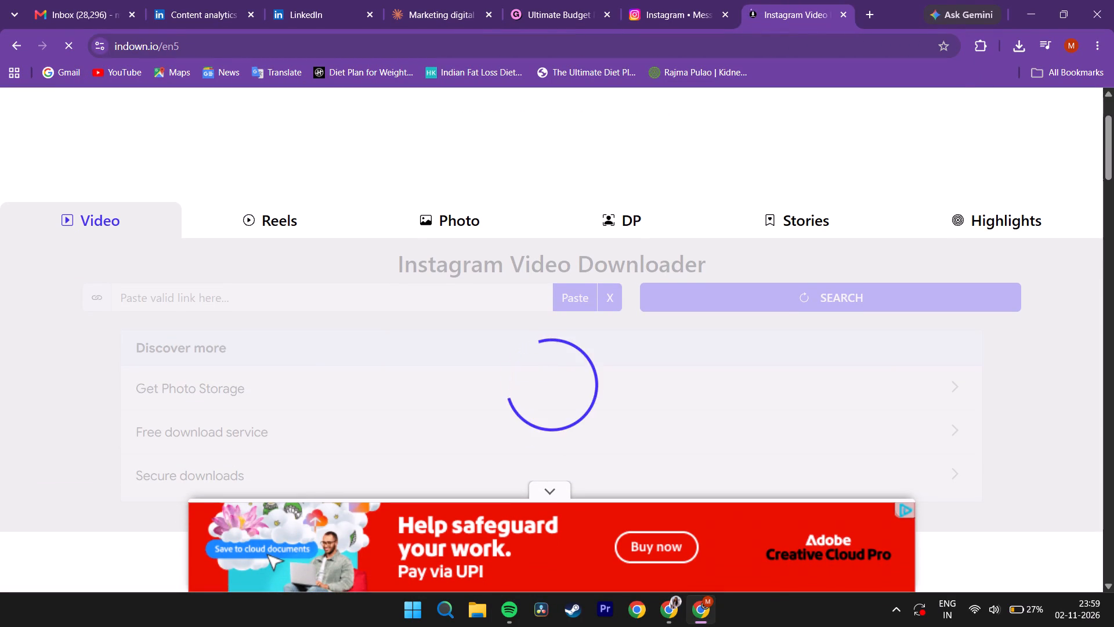
left_click(330, 291)
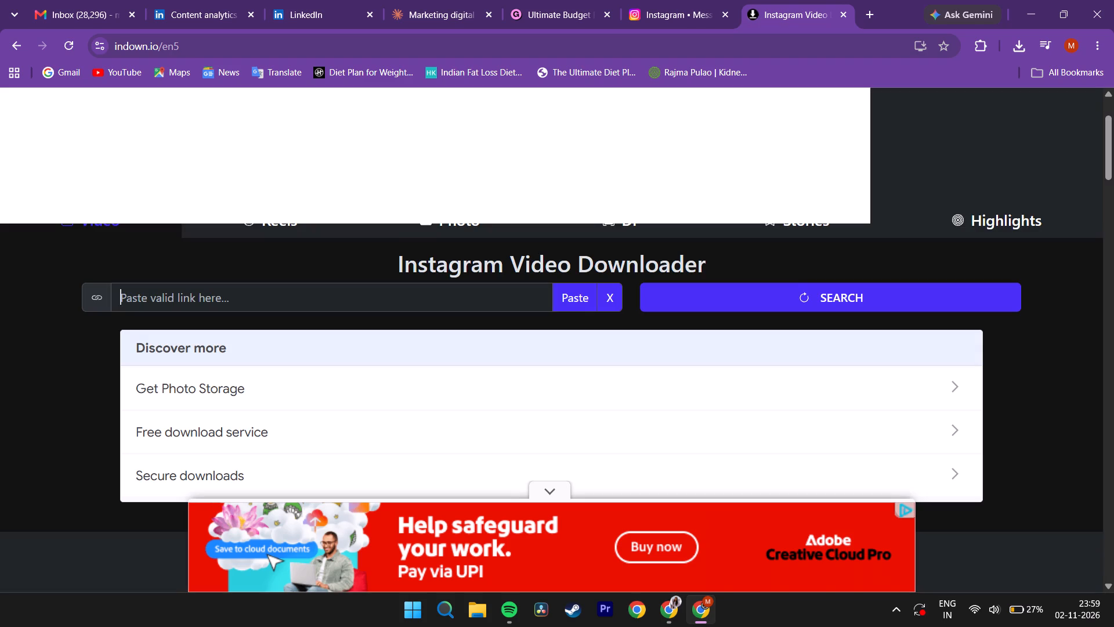
key("ctrl+v")
left_click(736, 291)
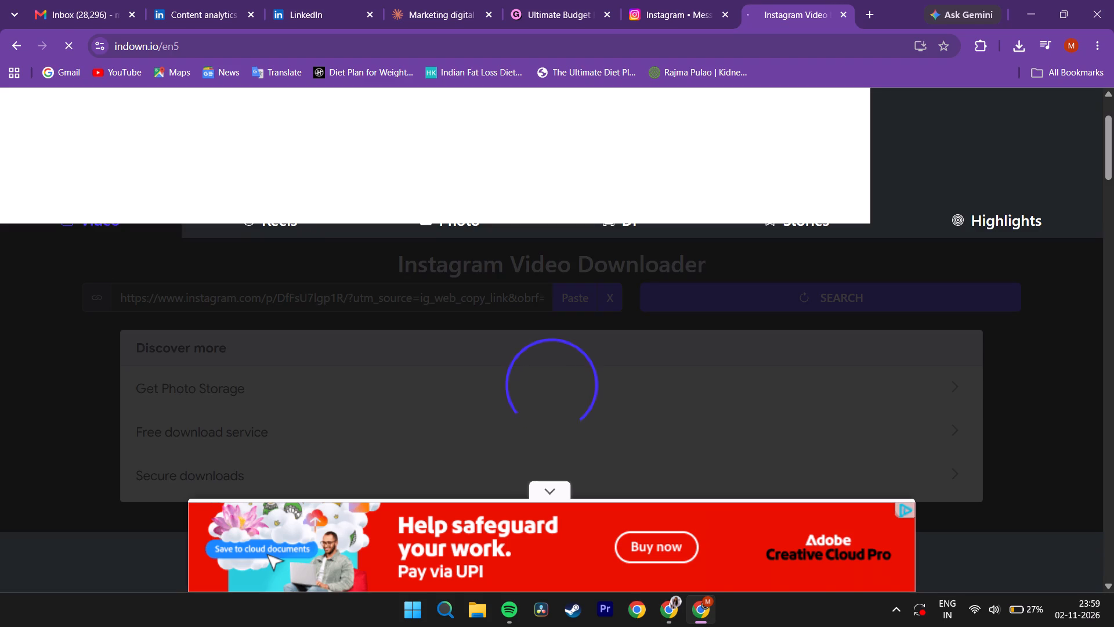
Download the retrieved Instagram video from its preview player as an MP4, retrying the download.
left_click(539, 493)
scroll(539, 493, "down", 1)
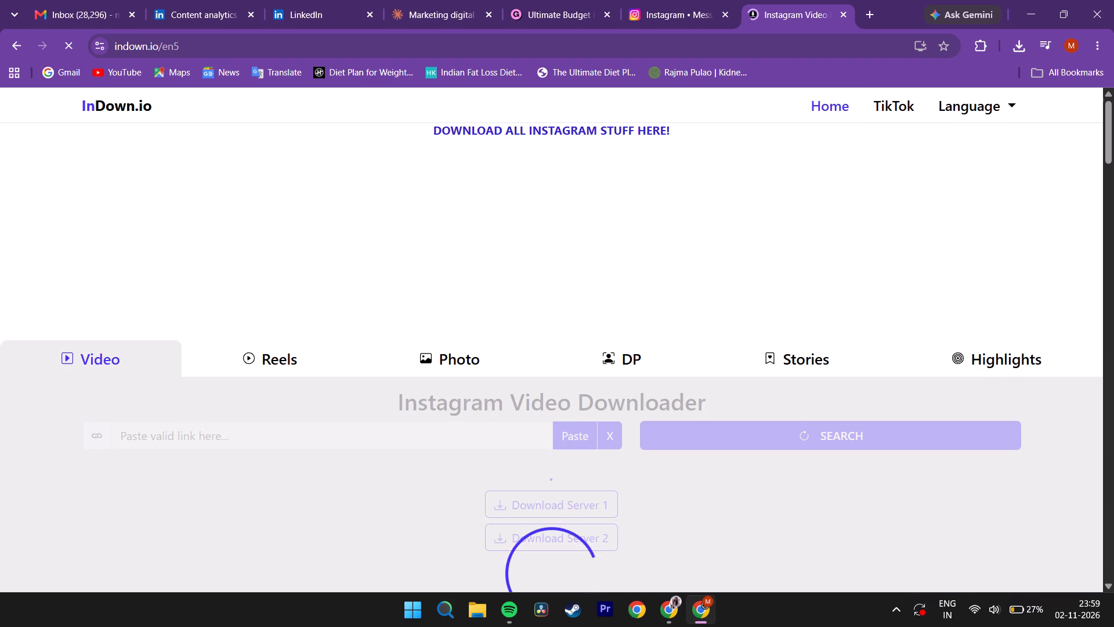
scroll(539, 493, "down", 4)
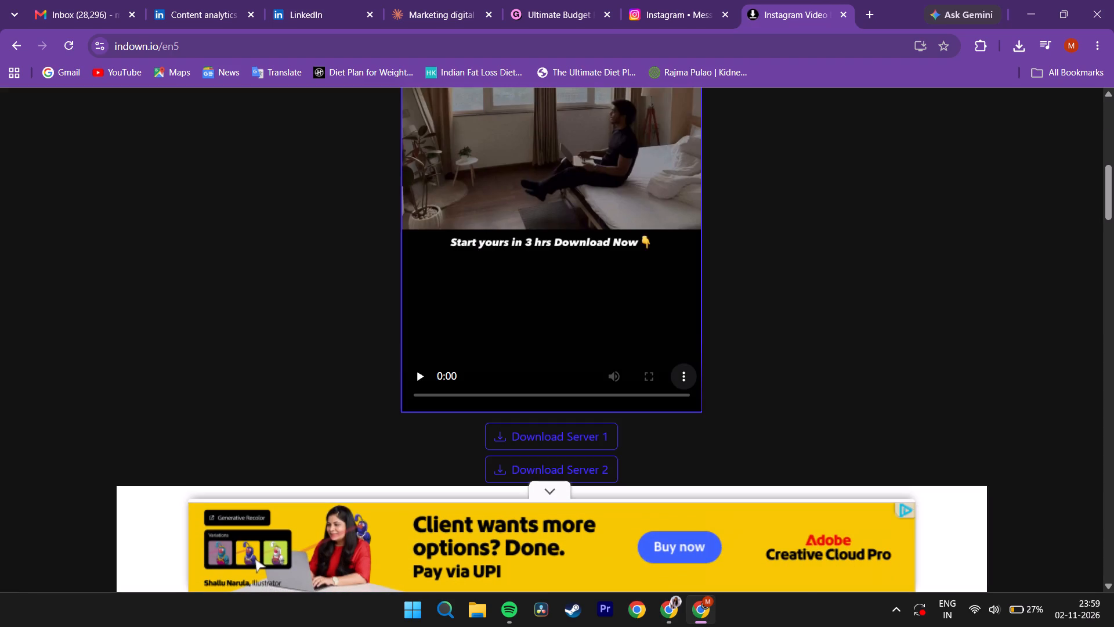
left_click(686, 381)
left_click(616, 344)
scroll(469, 243, "up", 1)
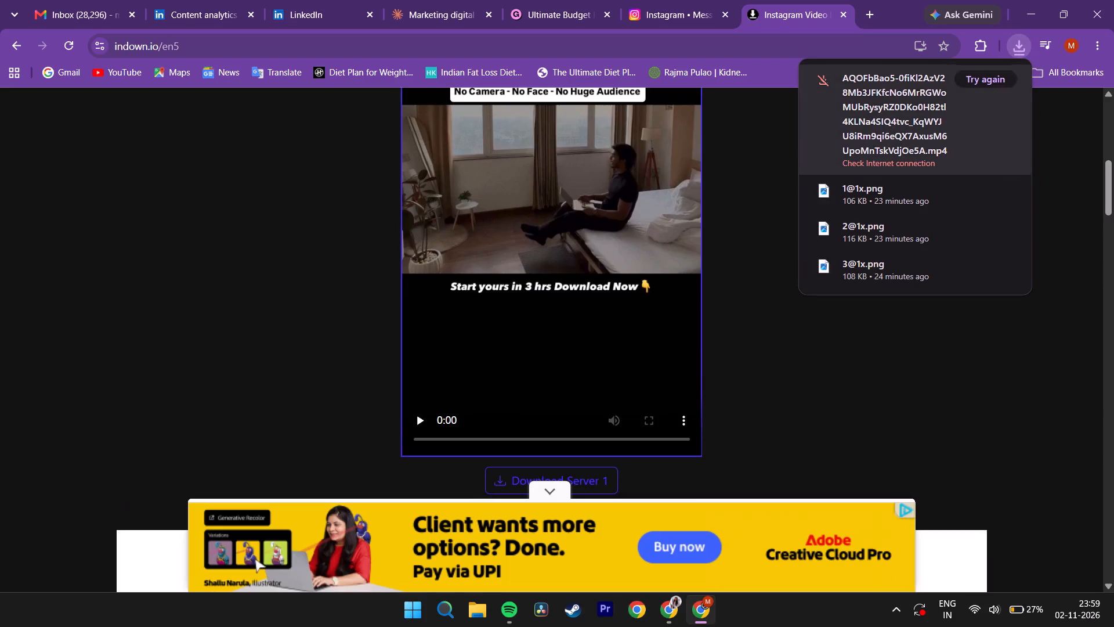
left_click(982, 81)
Open the Canva home page in a new browser tab.
left_click(871, 15)
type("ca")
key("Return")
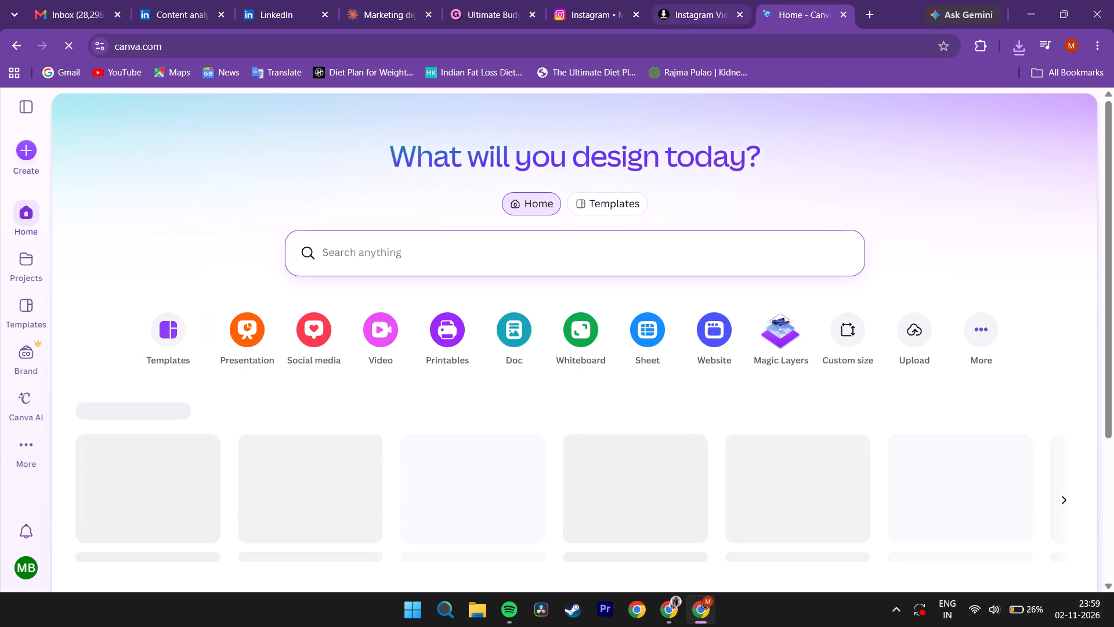
Check the recent download history for the Instagram video file, then close the list.
left_click(1019, 55)
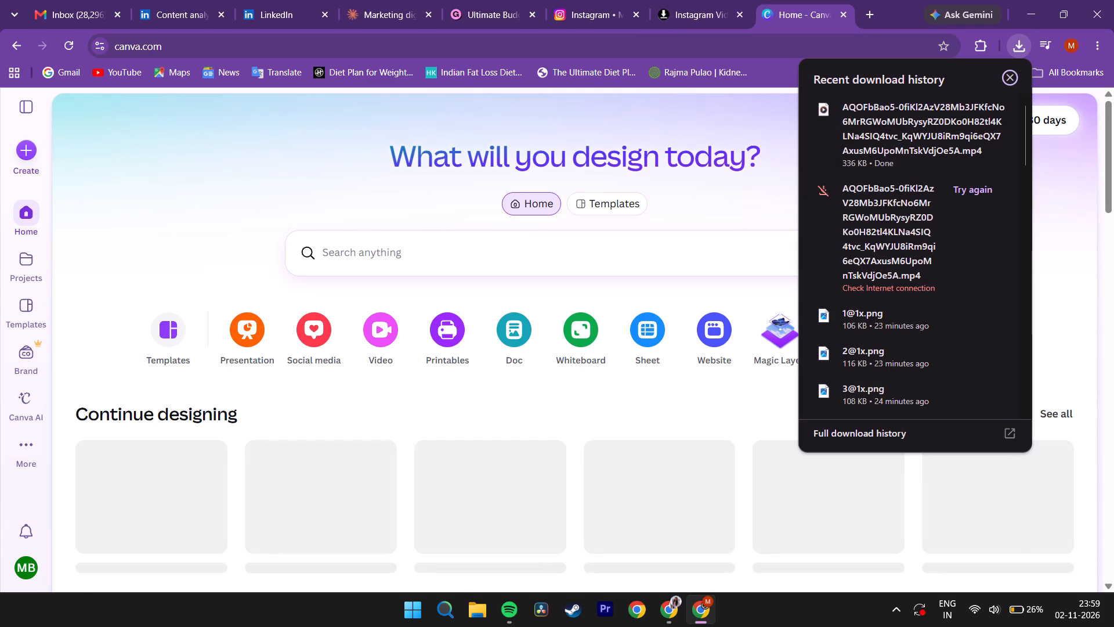
left_click(741, 113)
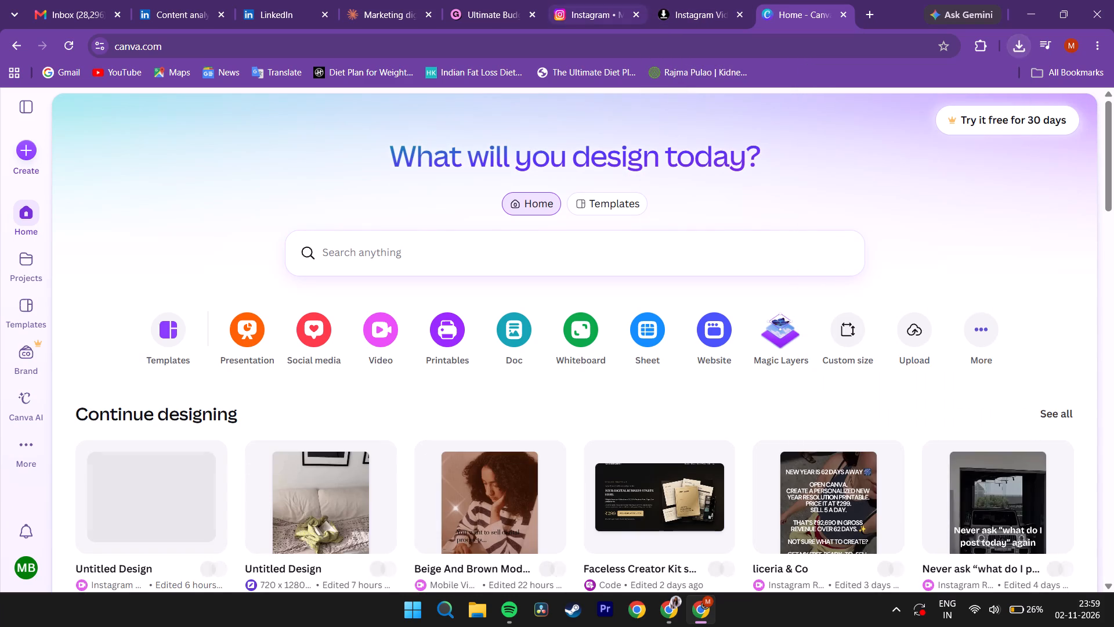
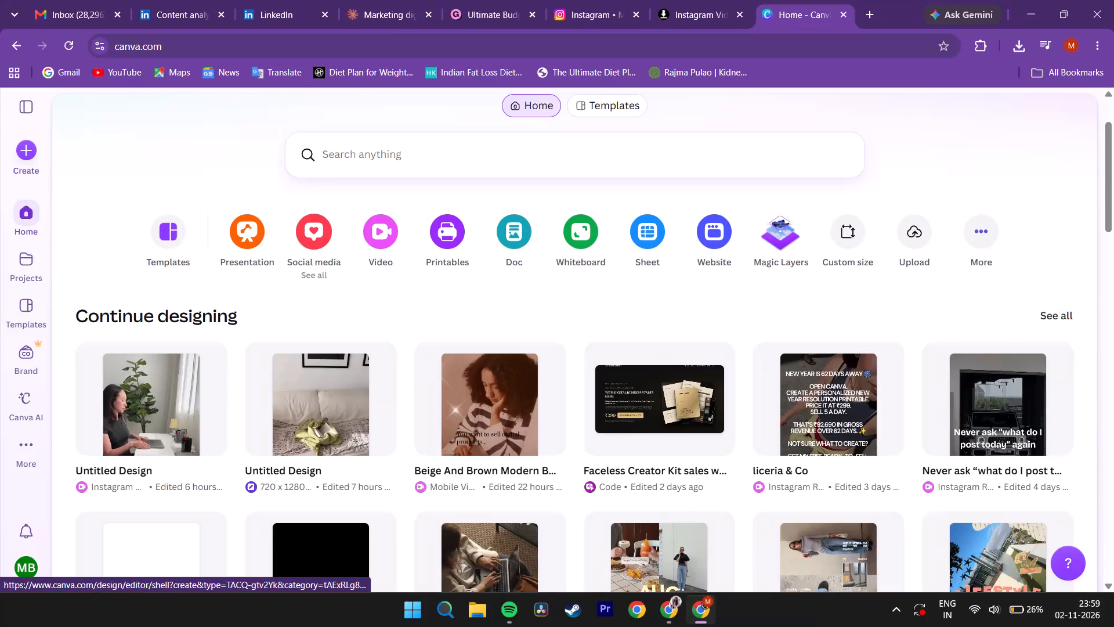
Create a new blank Instagram Reel video design.
left_click(377, 253)
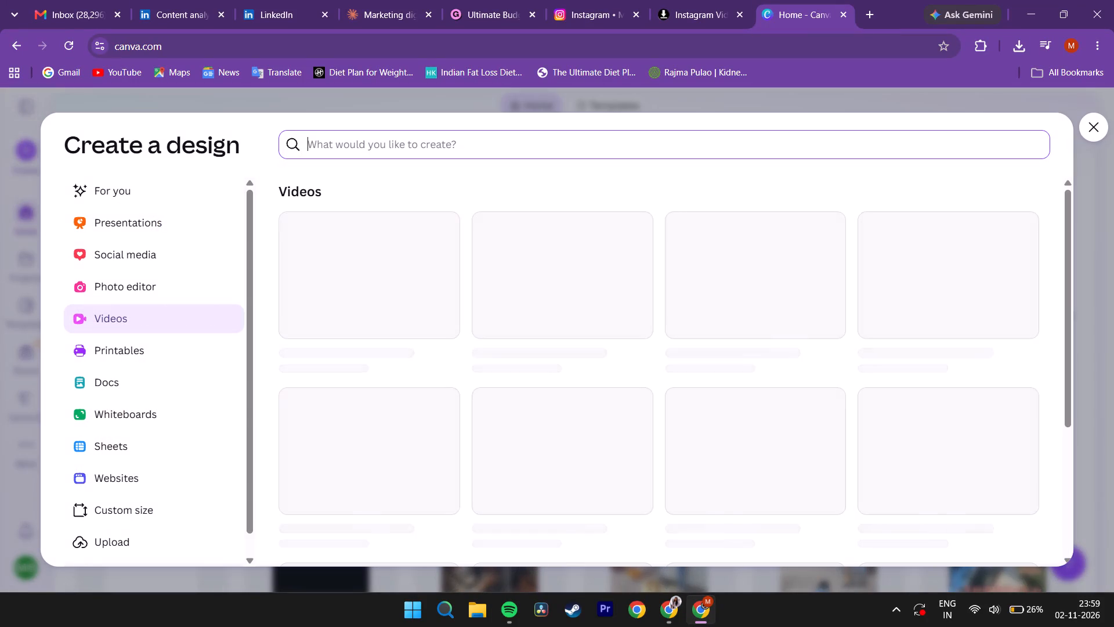
left_click(371, 304)
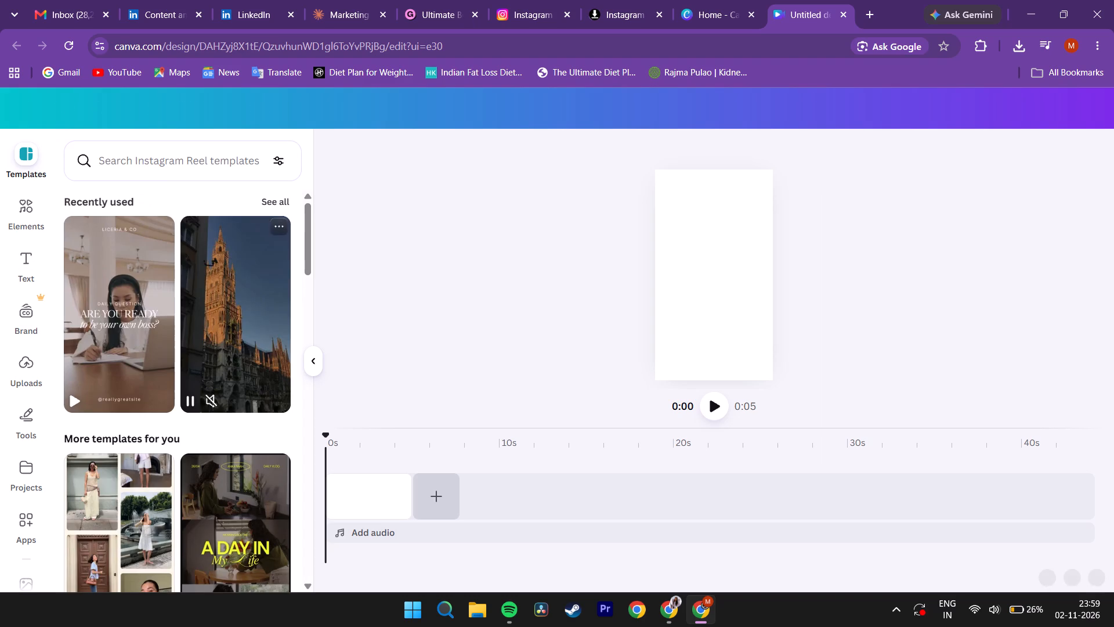
Upload the downloaded Instagram video from the Downloads folder and replace the blank clip with it.
left_click(358, 498)
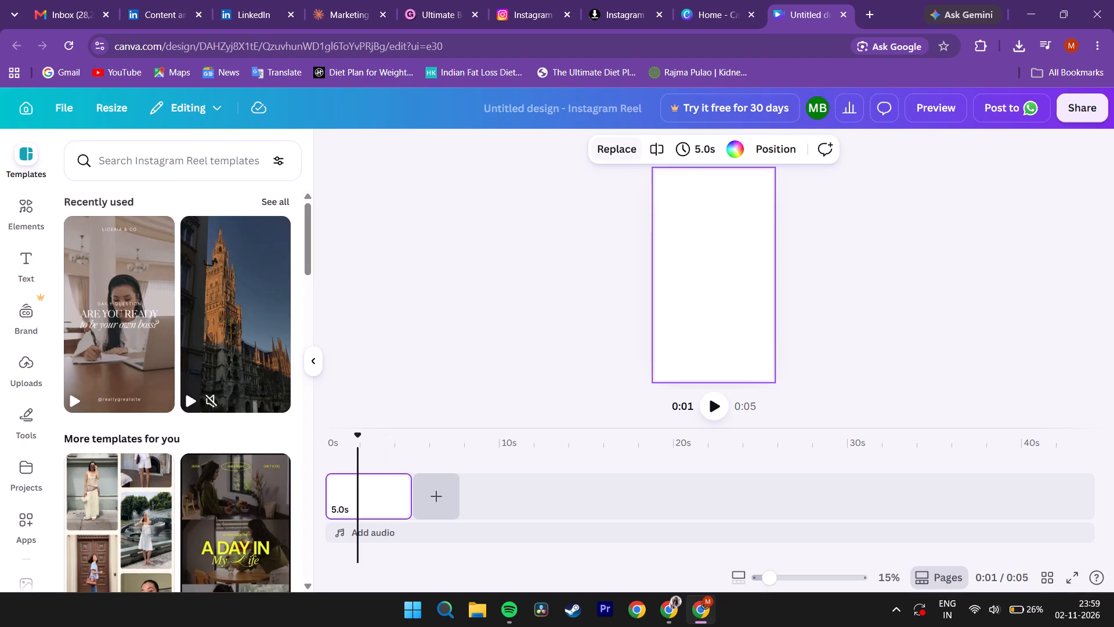
left_click(617, 152)
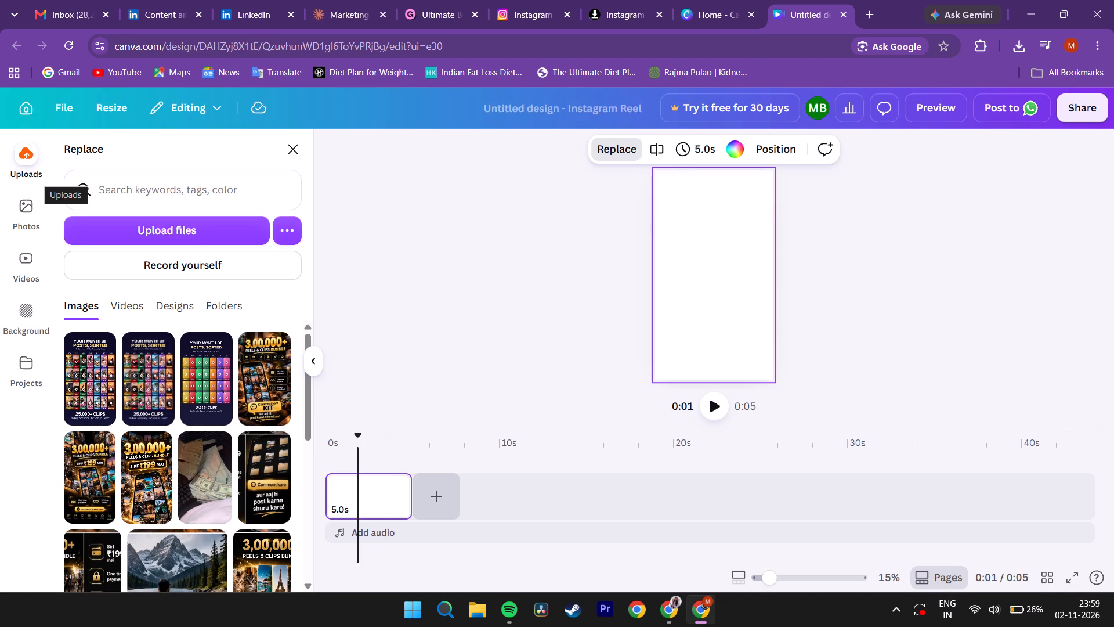
left_click(124, 315)
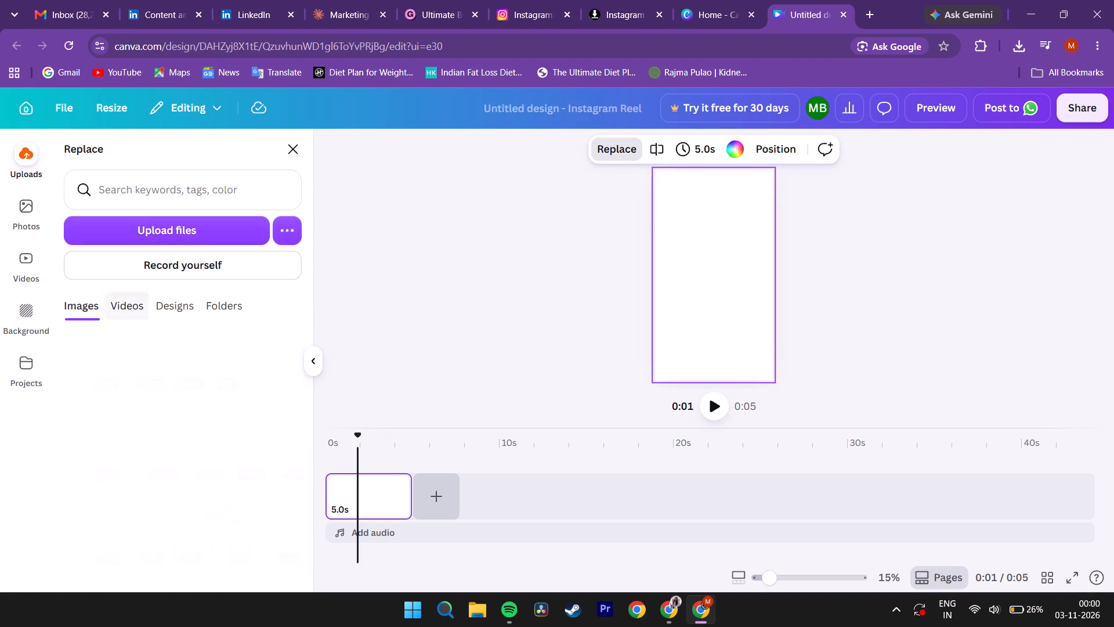
left_click(172, 239)
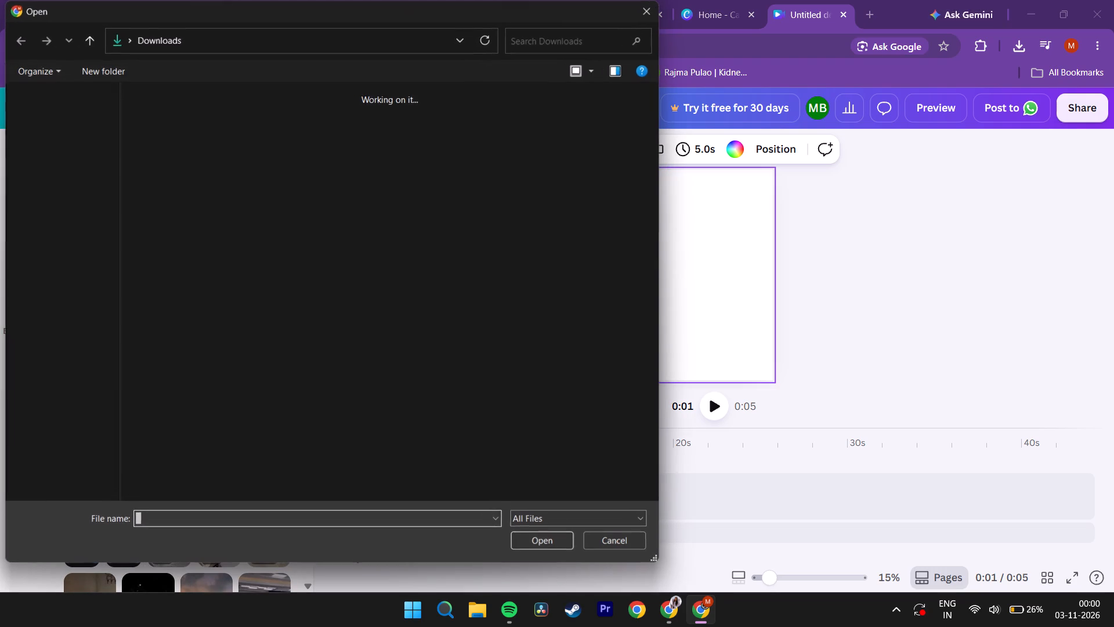
left_click(185, 178)
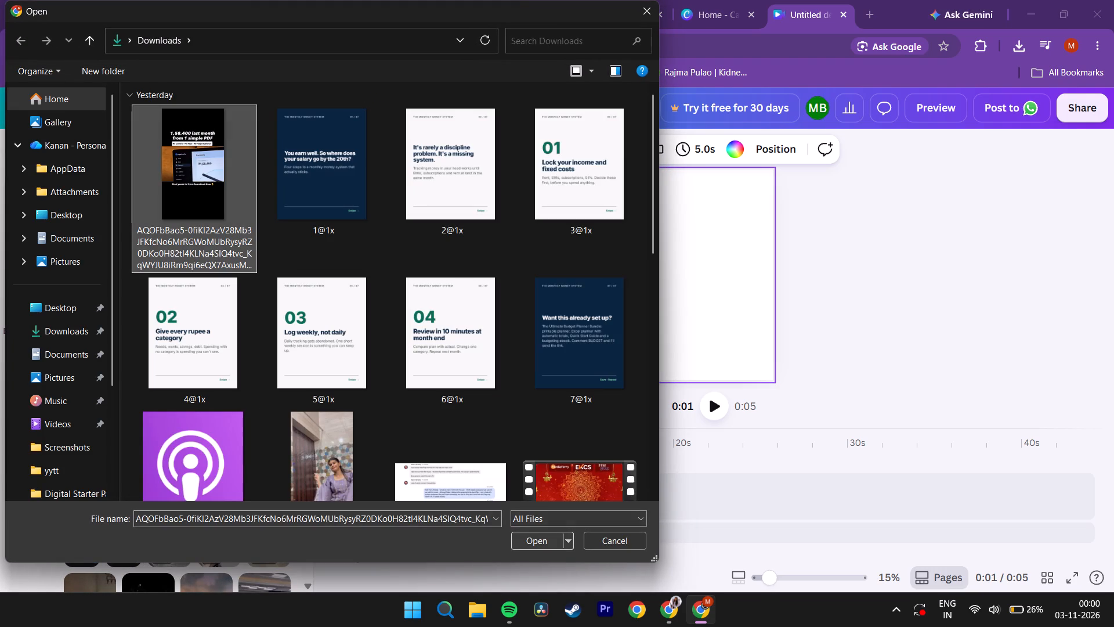
left_click(527, 537)
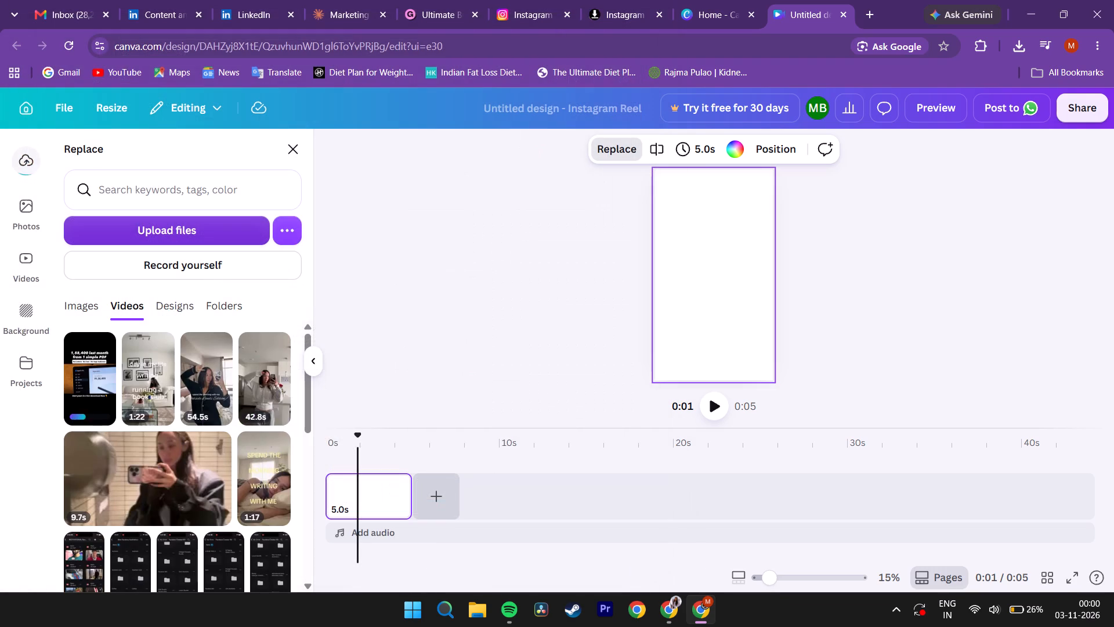
left_click(79, 380)
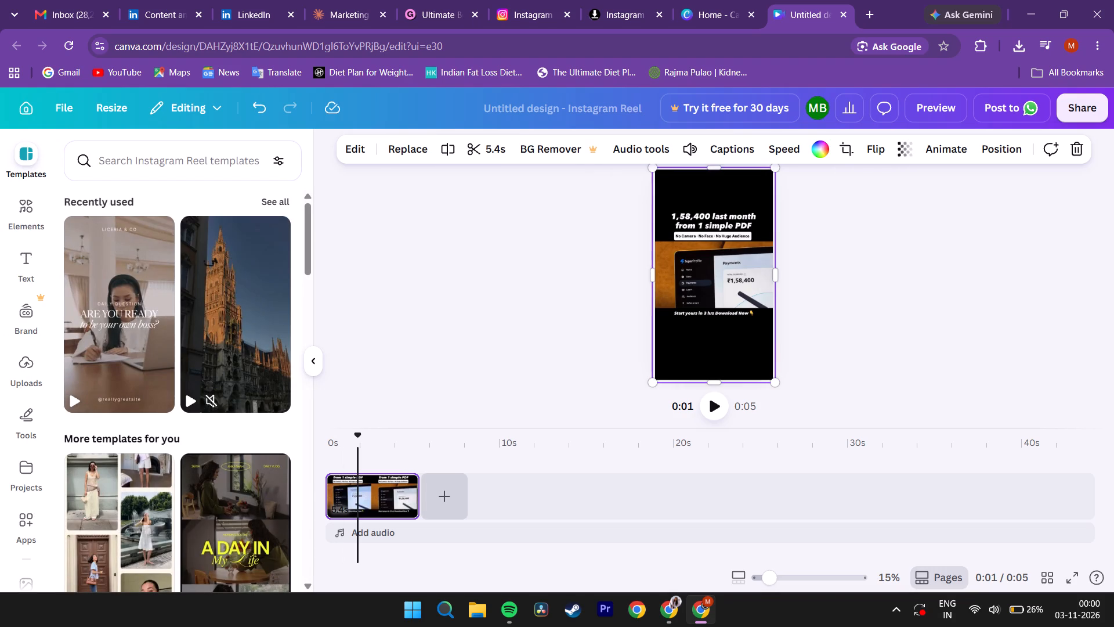
Split the video clip at about 2.9 s, where the payments screen cuts to the person seated by the window.
left_click_drag(357, 437, 323, 441)
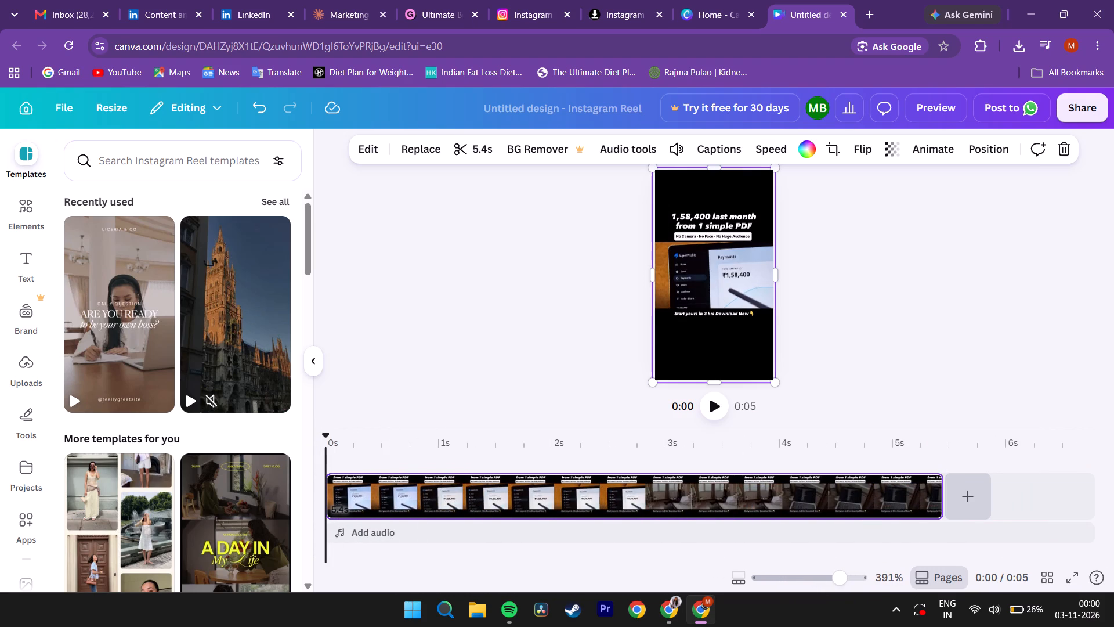
left_click_drag(326, 434, 444, 452)
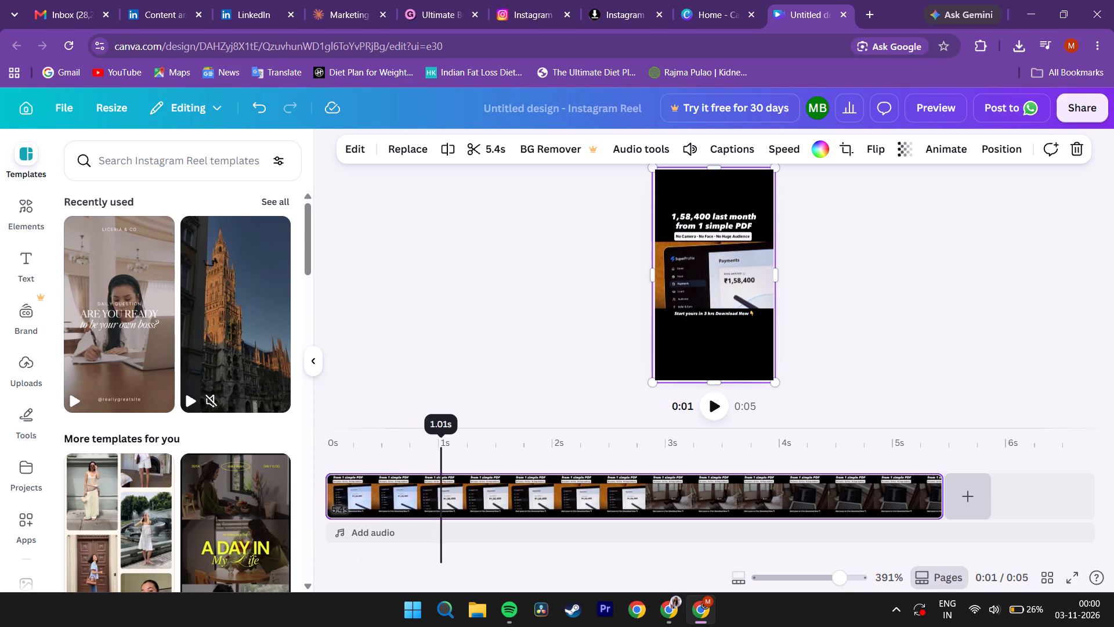
left_click_drag(444, 452, 516, 458)
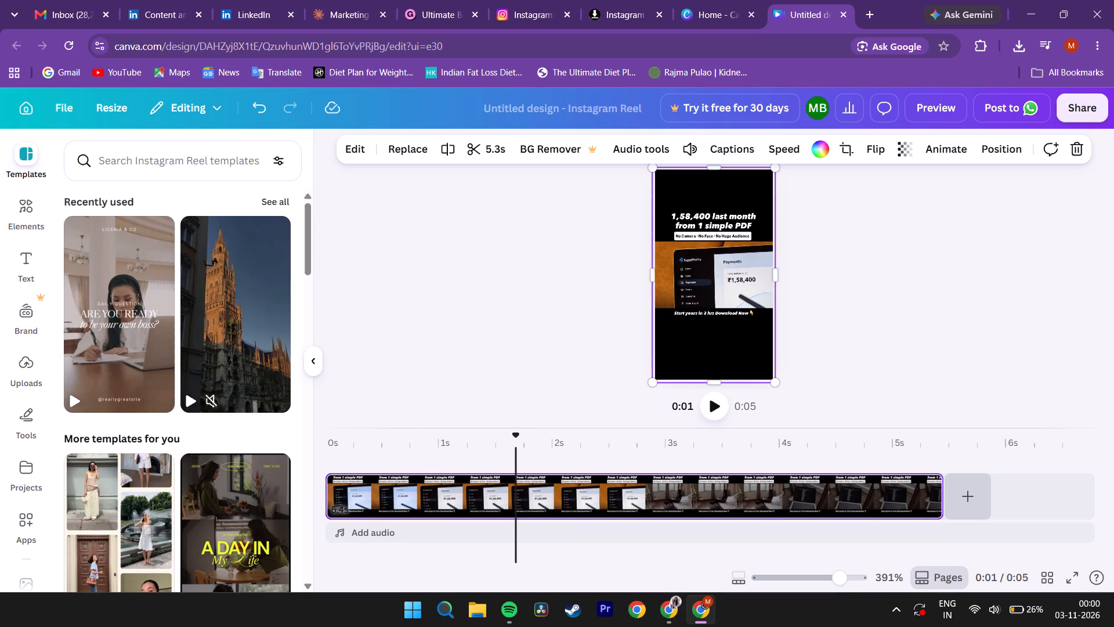
left_click_drag(516, 437, 646, 453)
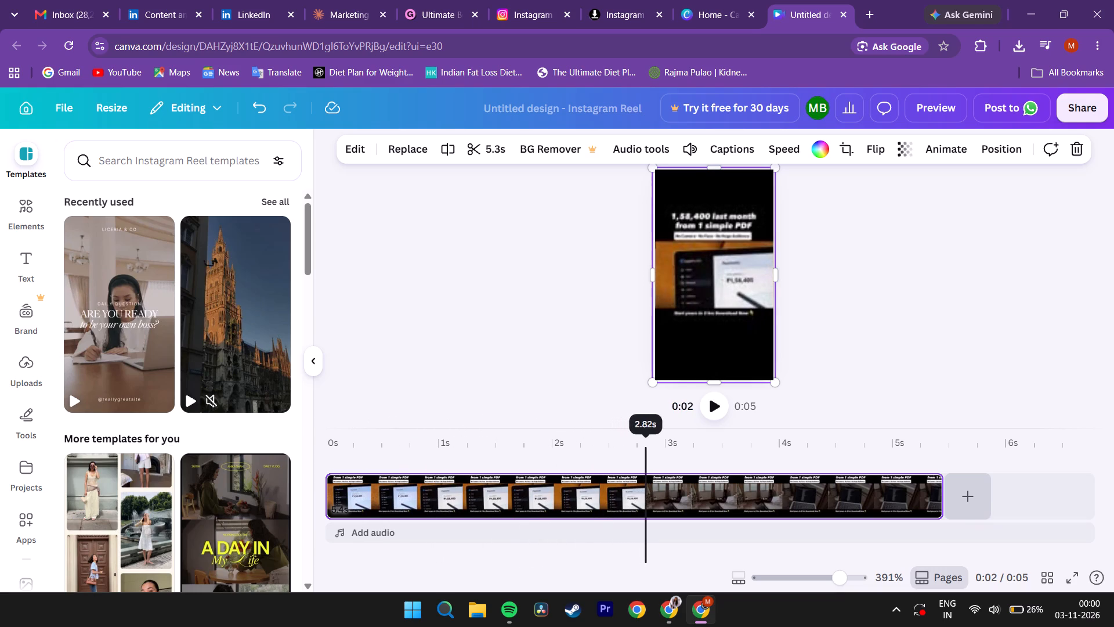
left_click_drag(646, 453, 652, 456)
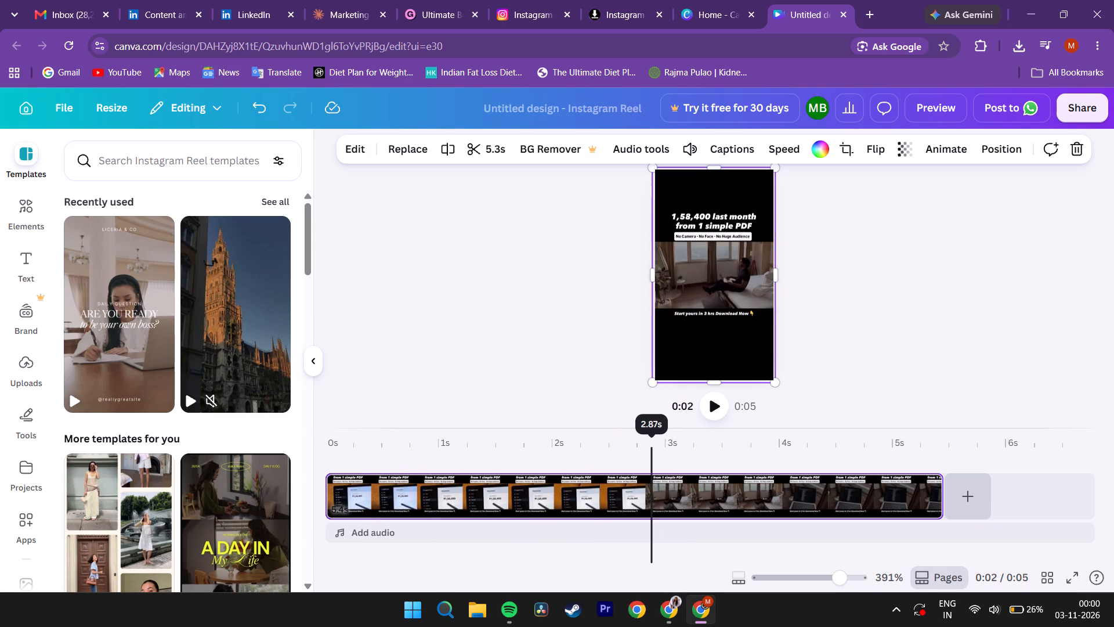
left_click_drag(652, 456, 651, 457)
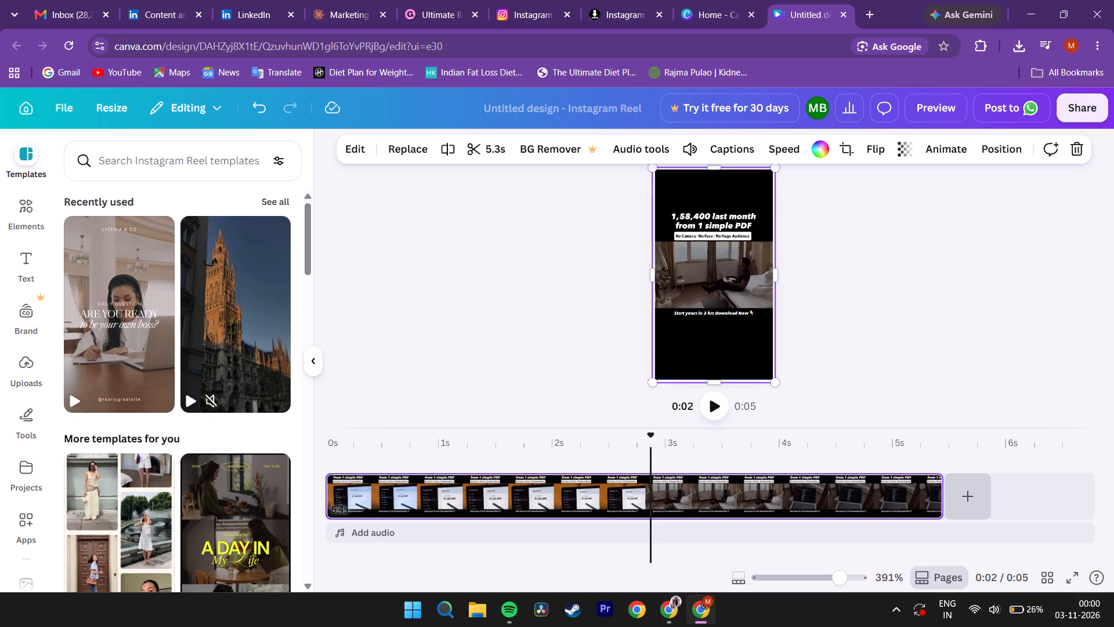
left_click(447, 150)
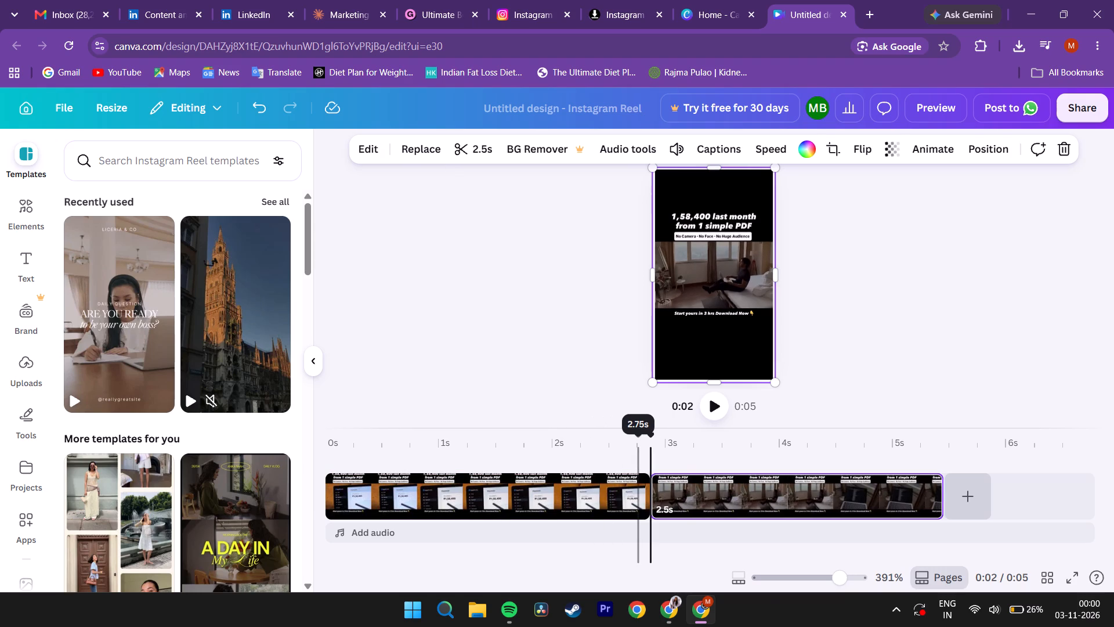
Start replacing the second clip, after the split, and browse the uploaded videos for a replacement.
left_click(685, 495)
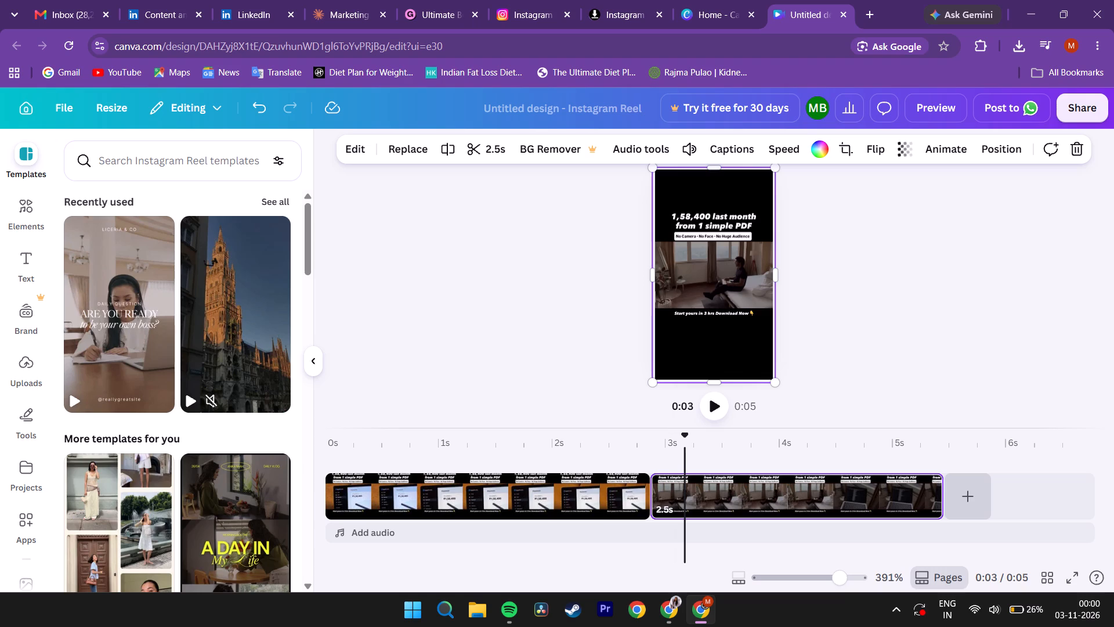
left_click(415, 141)
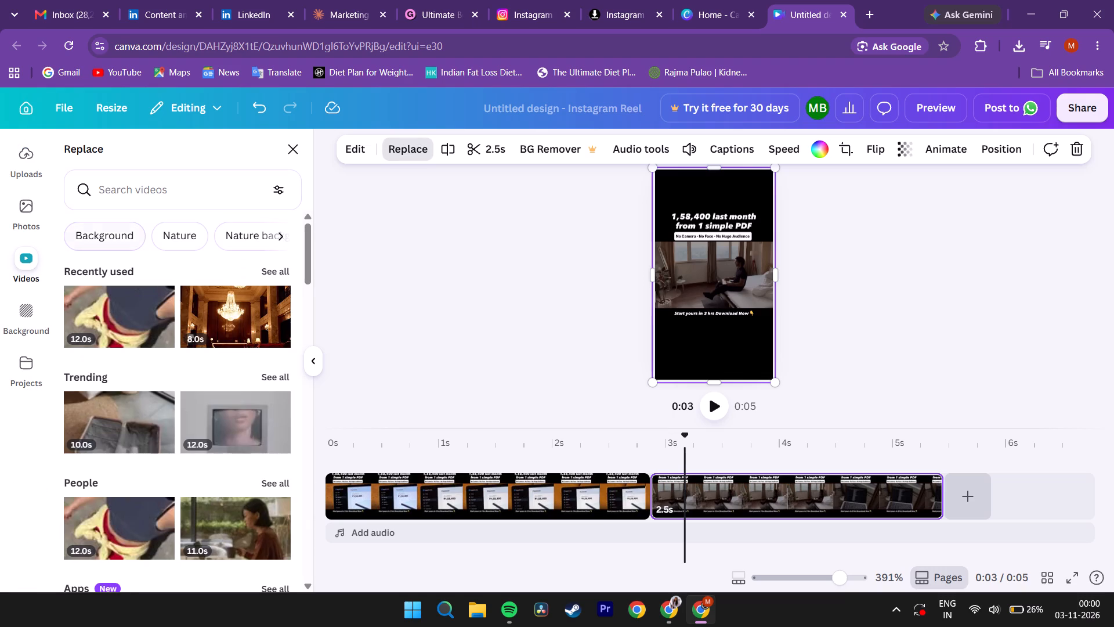
left_click(23, 171)
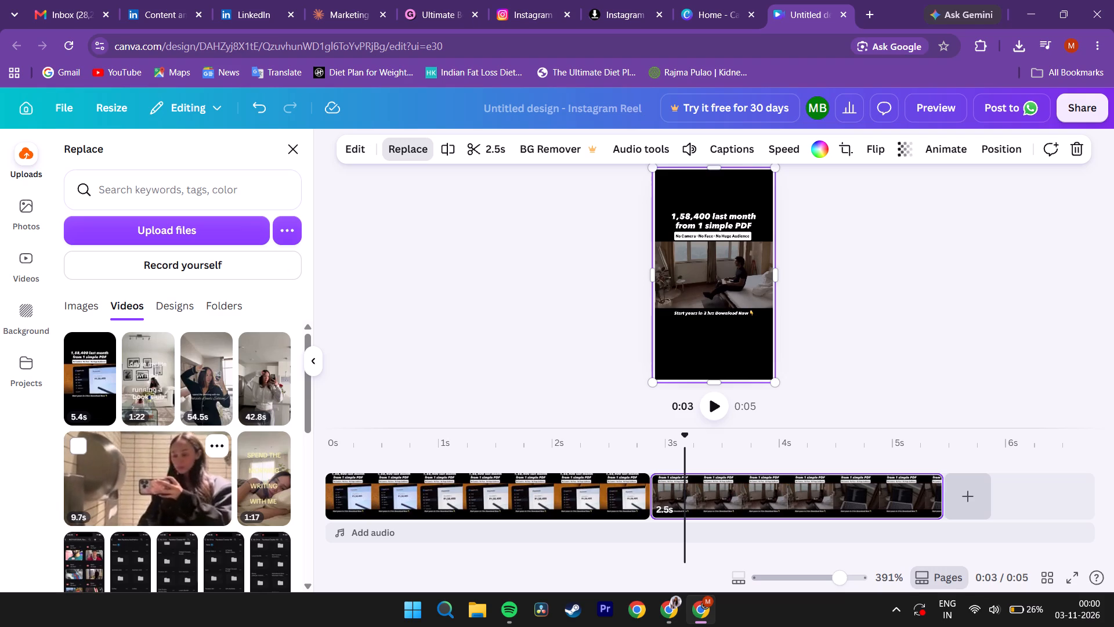
scroll(164, 484, "down", 2)
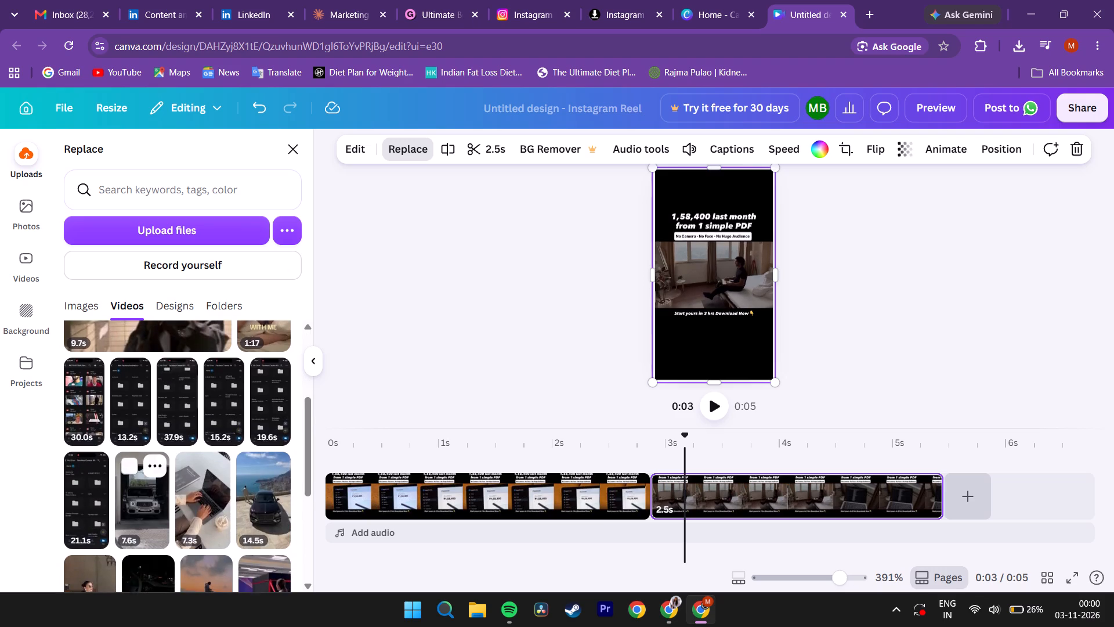
scroll(164, 484, "up", 1)
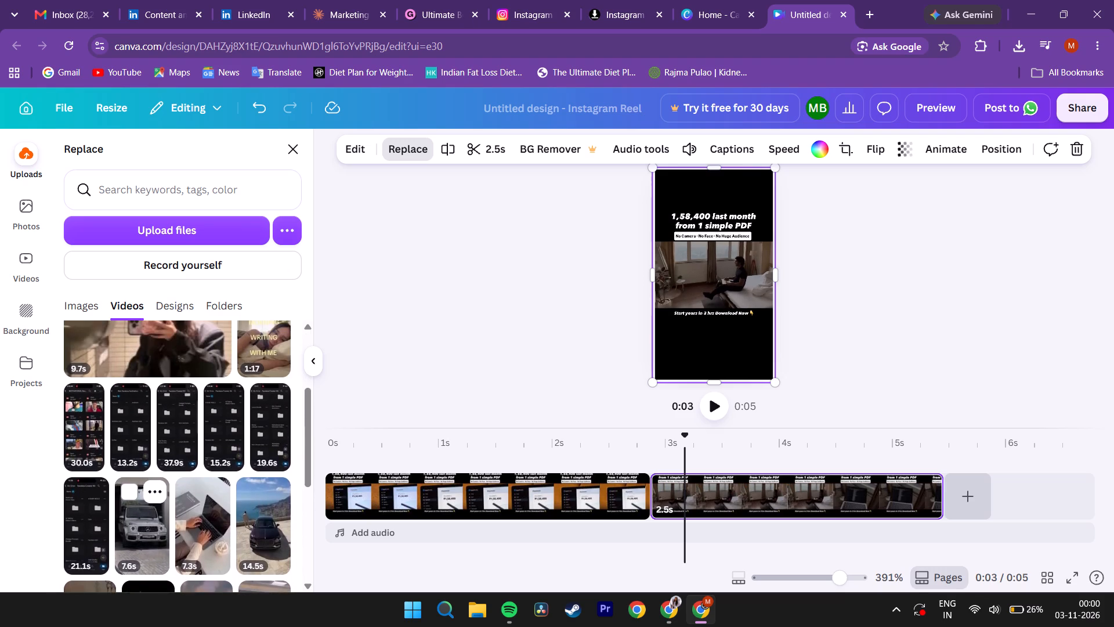
scroll(164, 484, "up", 1)
scroll(197, 412, "up", 1)
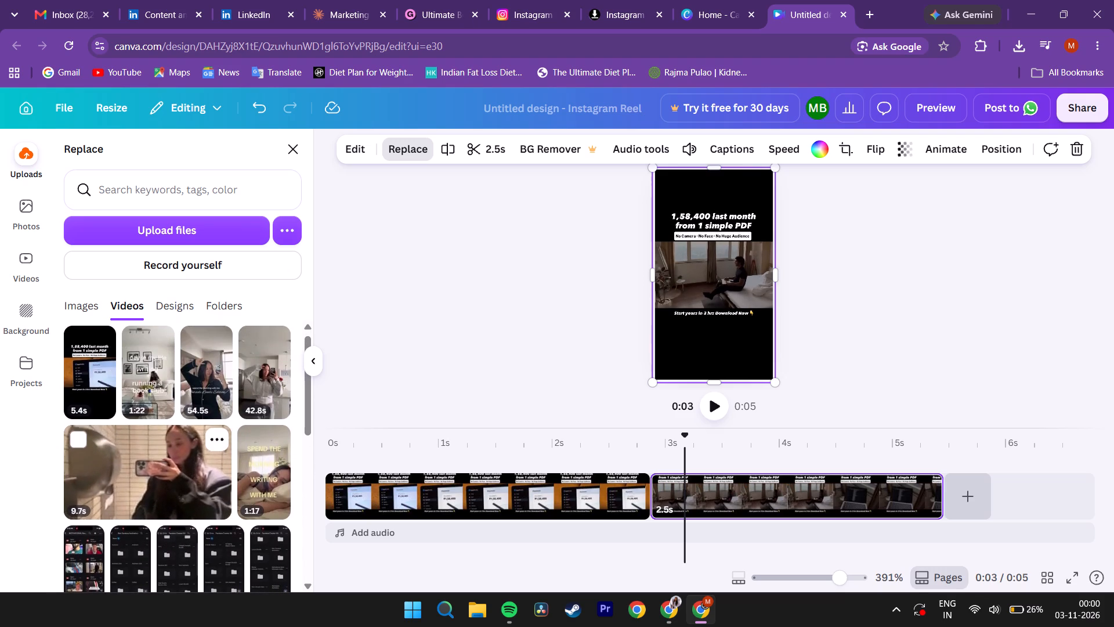
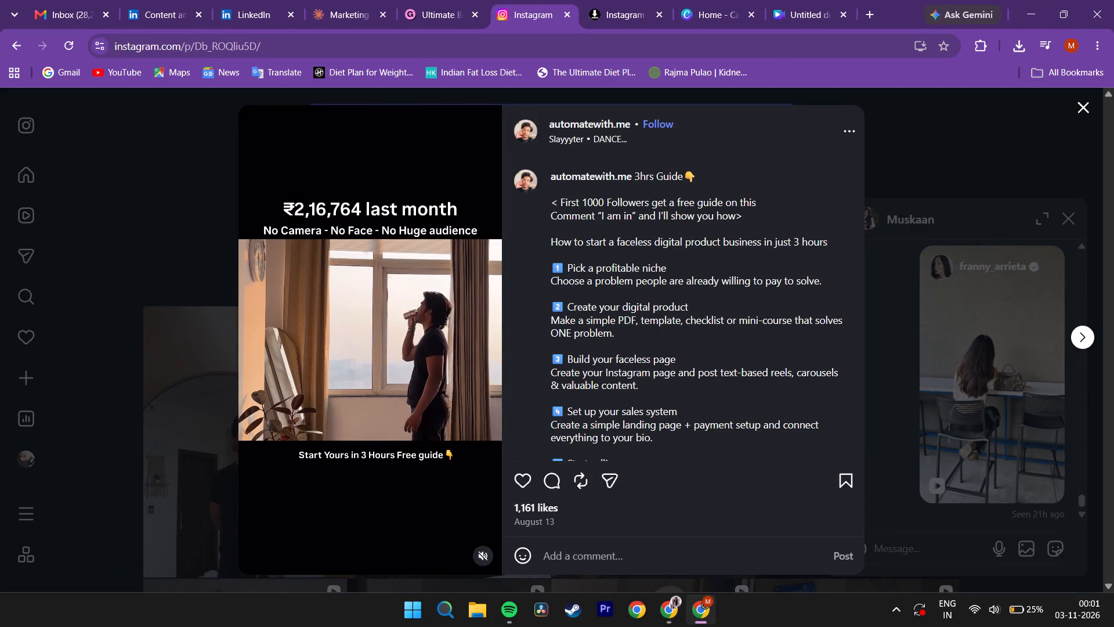
Close the open Instagram post and return to the untitled Instagram Reel design in Canva.
left_click(191, 290)
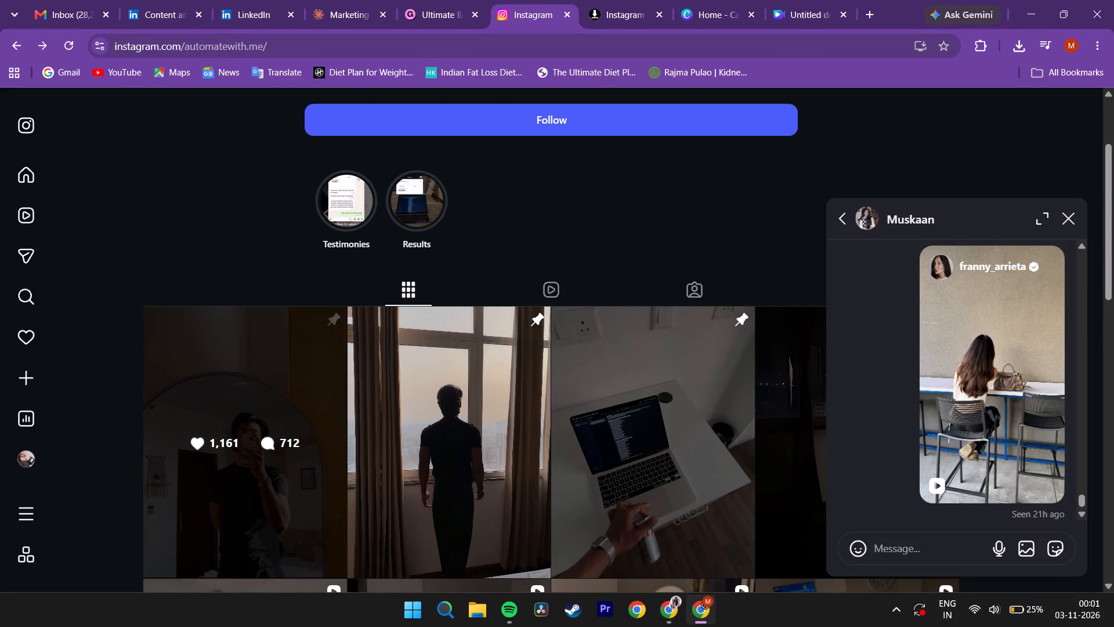
left_click(632, 0)
left_click(824, 0)
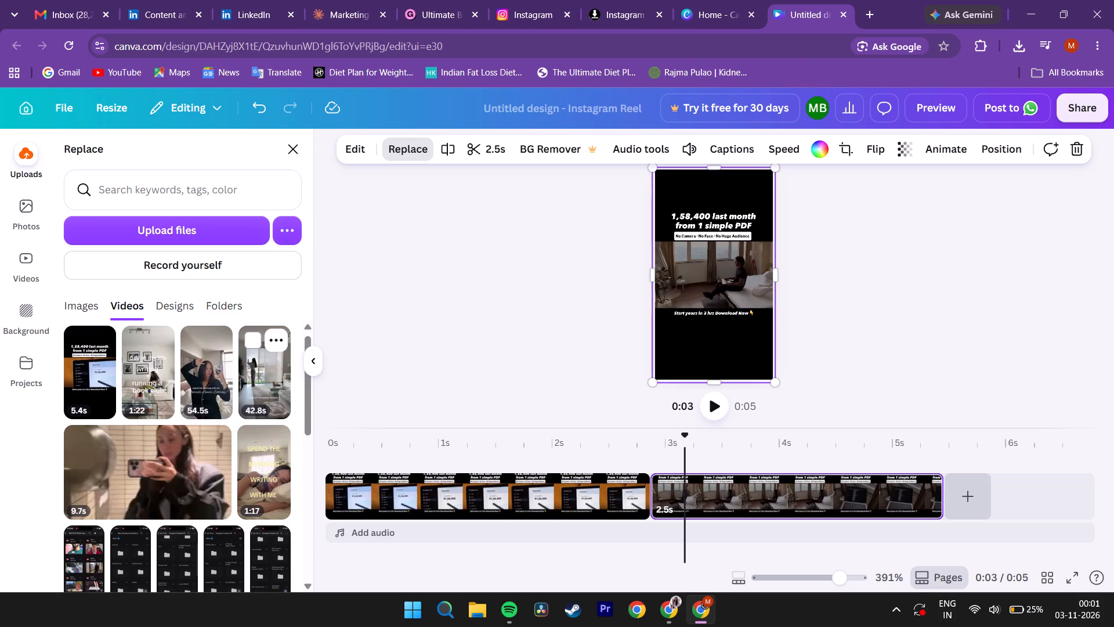
Replace the second page's video with the uploaded 42.8 s clip.
left_click(265, 381)
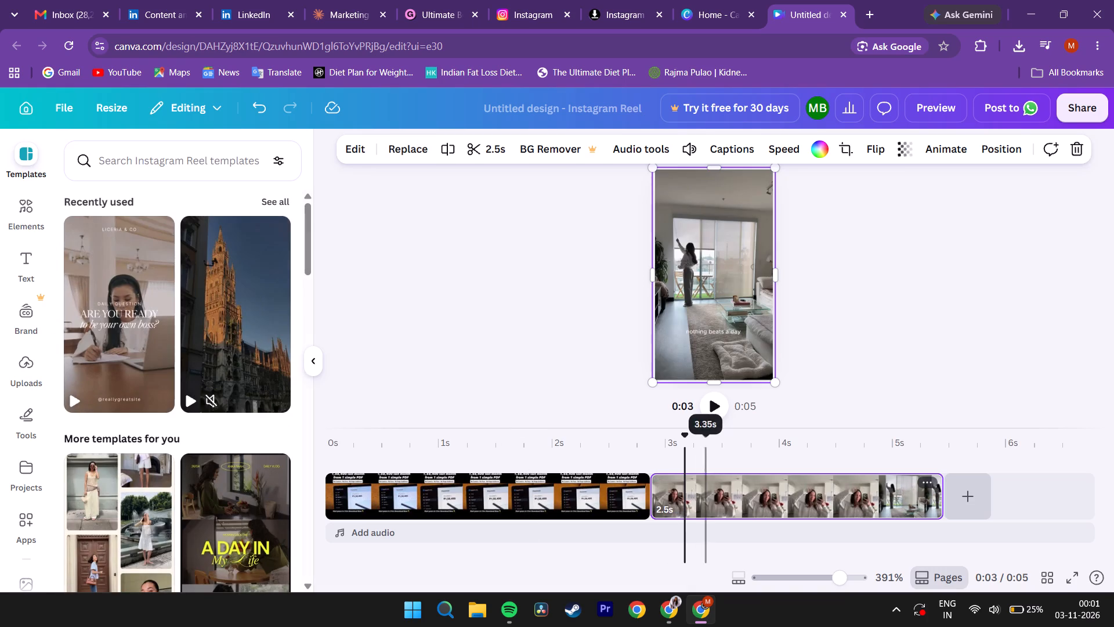
Detach the new clip from the second page's background so it becomes a separate element almost filling the page.
scroll(708, 370, "up", 1)
left_click(711, 381)
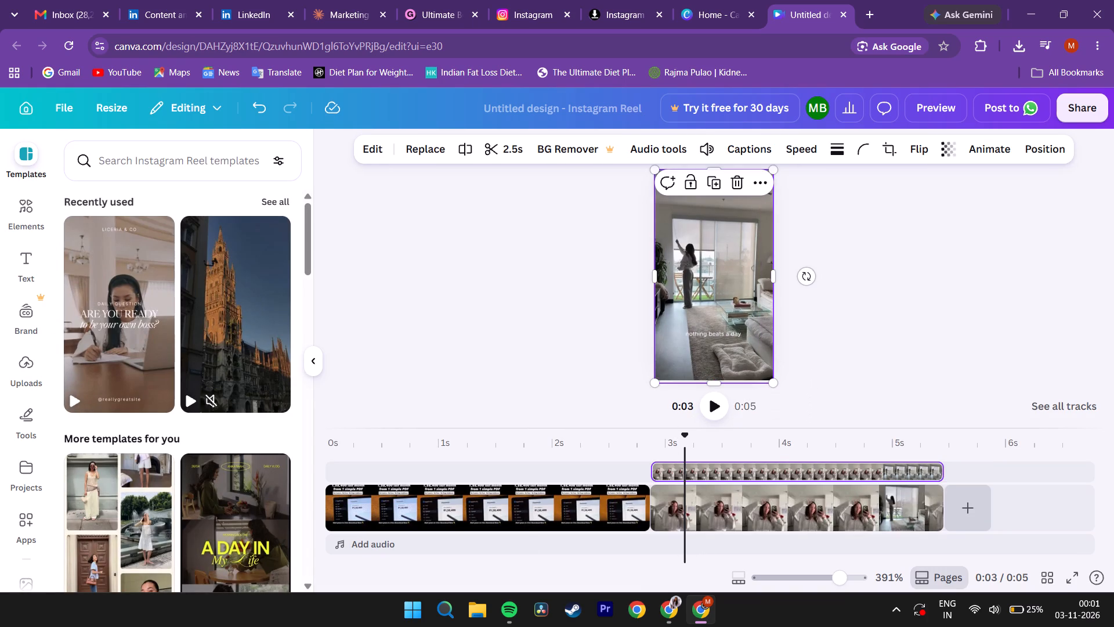
scroll(602, 296, "up", 1)
left_click(623, 308)
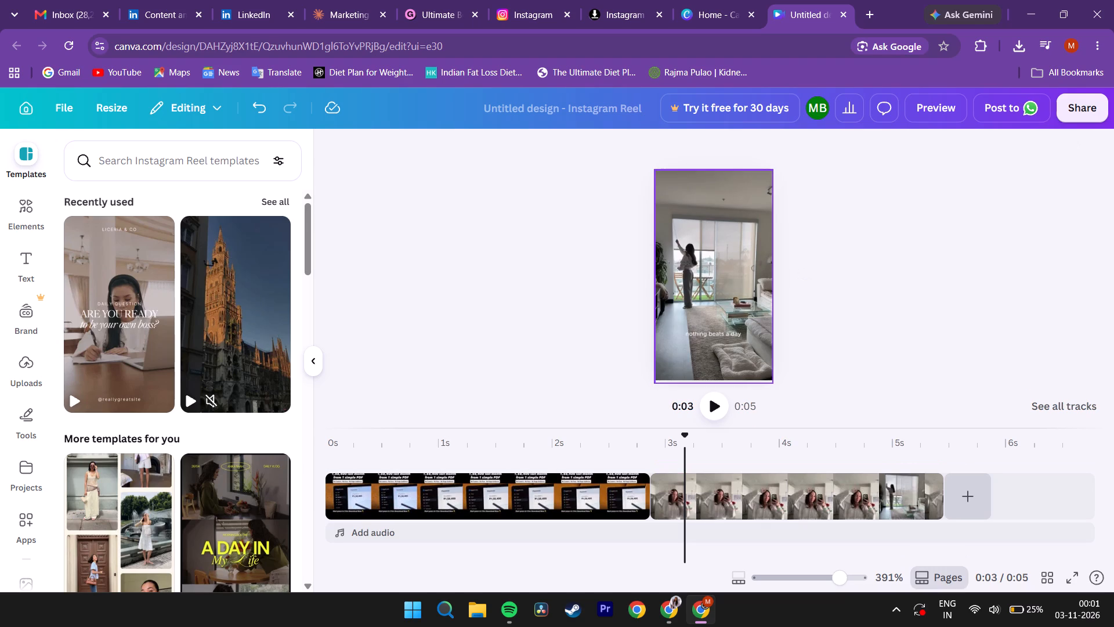
Crop the clip to a 16:9 strip, scaling and shifting the footage so the woman at the window stays in frame.
double_click(723, 297)
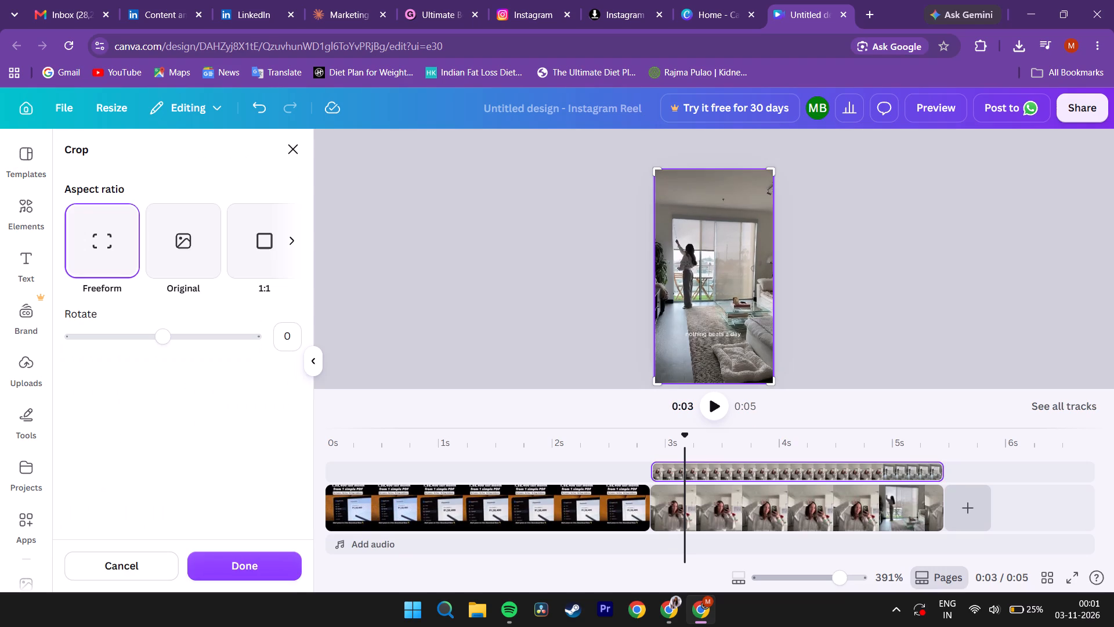
scroll(236, 275, "left", 2)
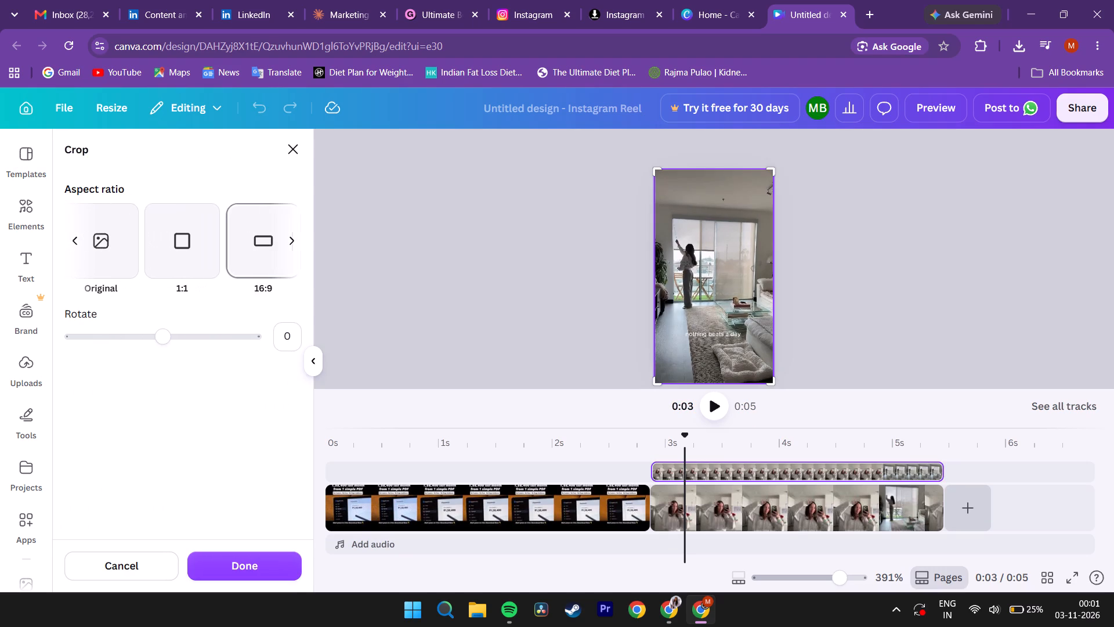
left_click(234, 271)
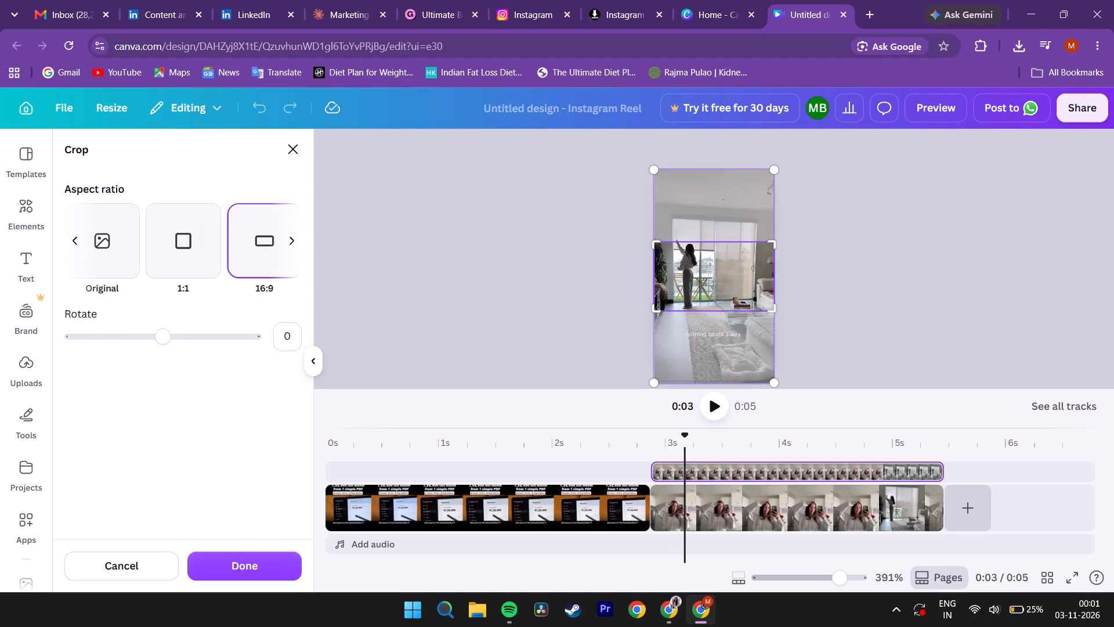
left_click_drag(696, 276, 696, 261)
left_click_drag(696, 261, 696, 291)
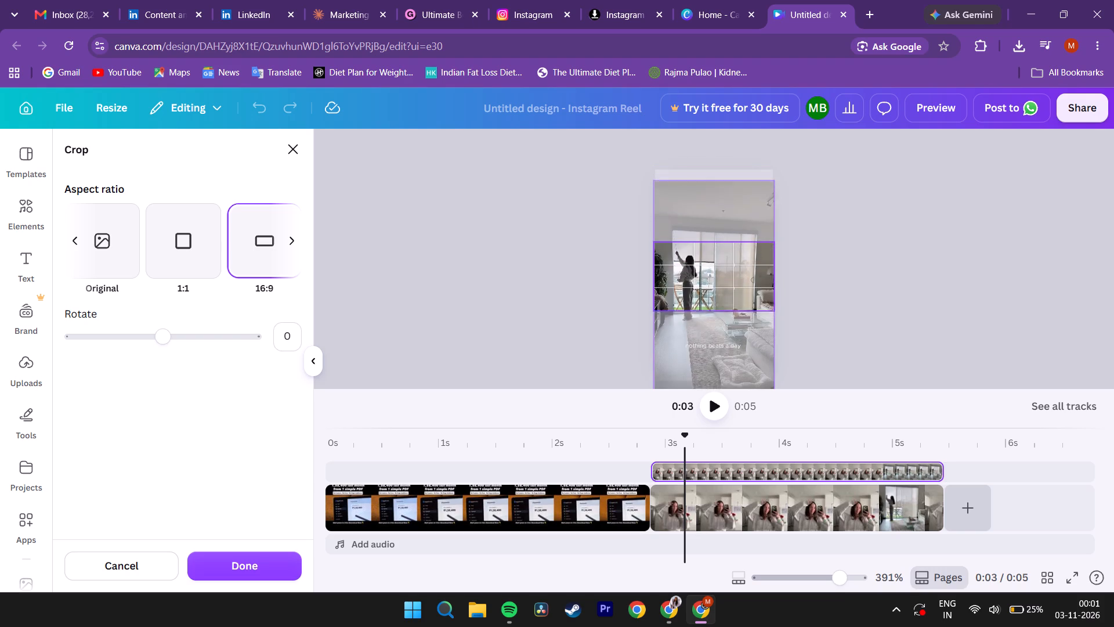
left_click_drag(696, 291, 696, 297)
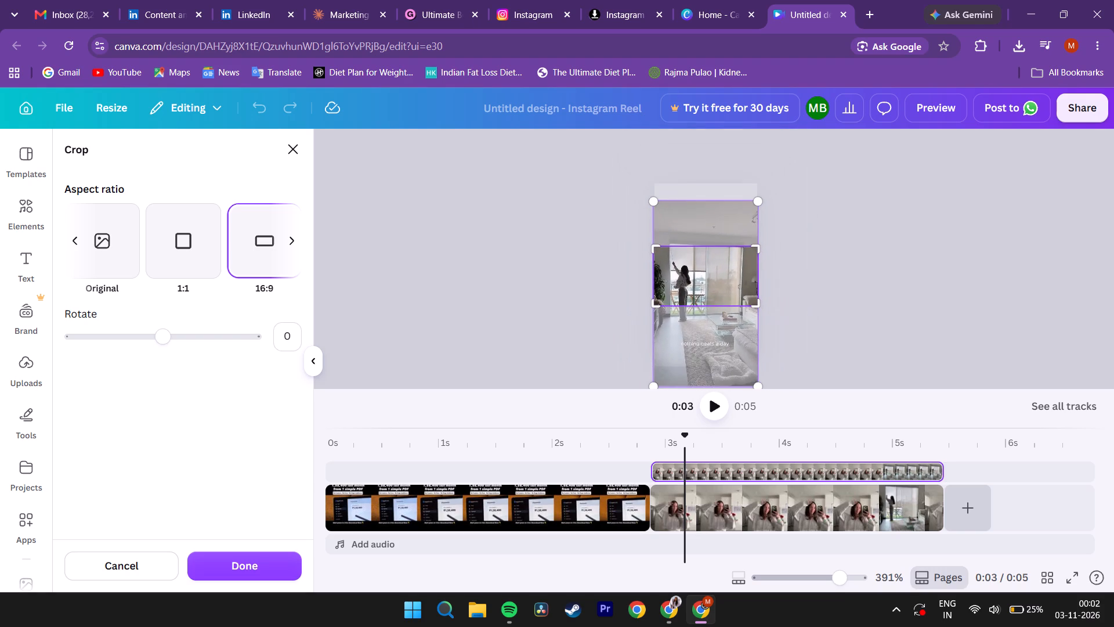
left_click_drag(657, 384, 671, 365)
left_click_drag(652, 385, 673, 363)
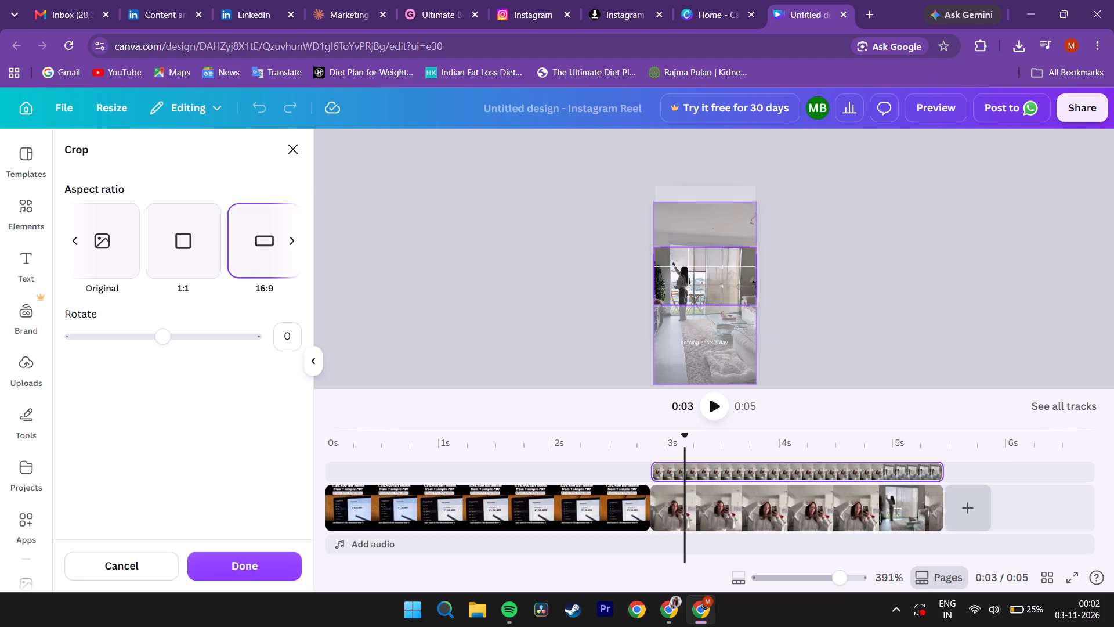
left_click_drag(673, 363, 674, 362)
left_click_drag(657, 387, 652, 396)
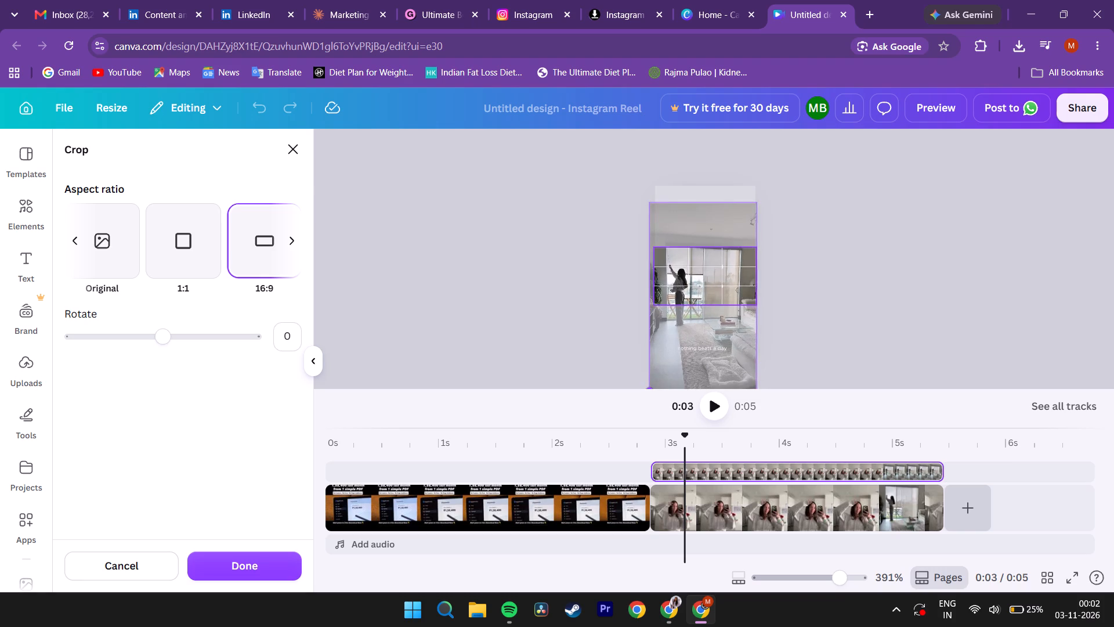
left_click_drag(652, 396, 641, 410)
left_click_drag(699, 279, 718, 264)
left_click_drag(755, 306, 773, 311)
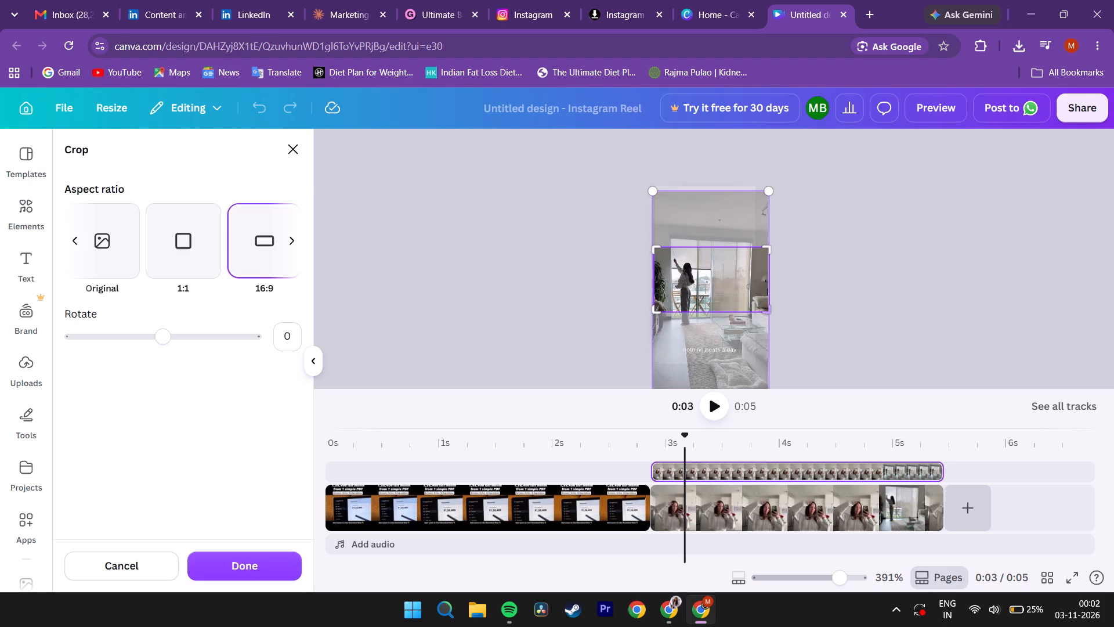
left_click_drag(732, 302, 732, 288)
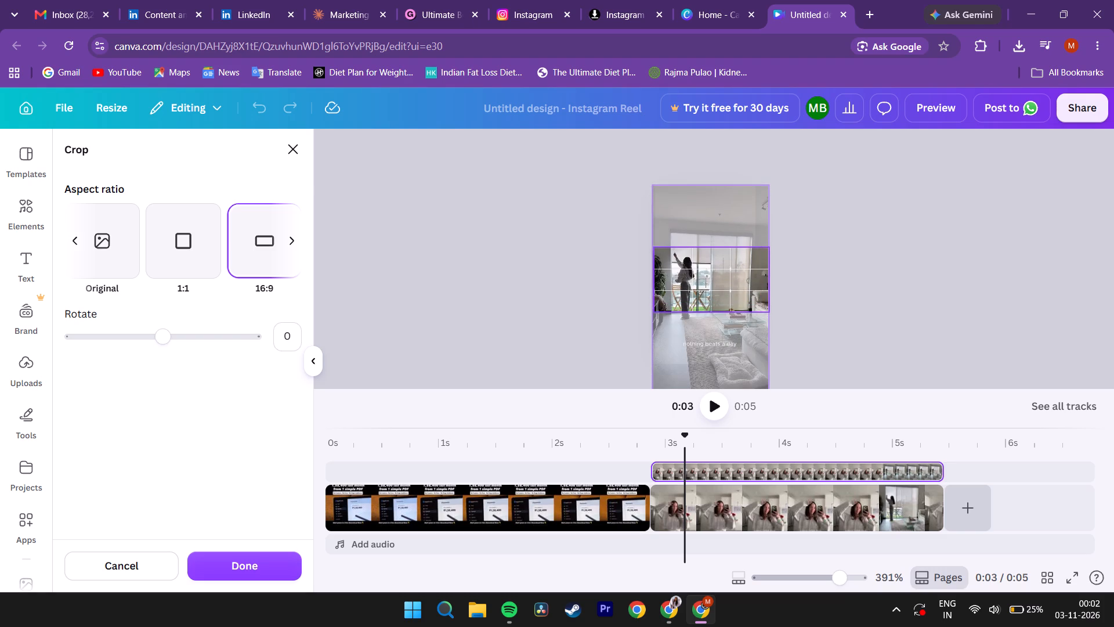
left_click_drag(732, 288, 732, 297)
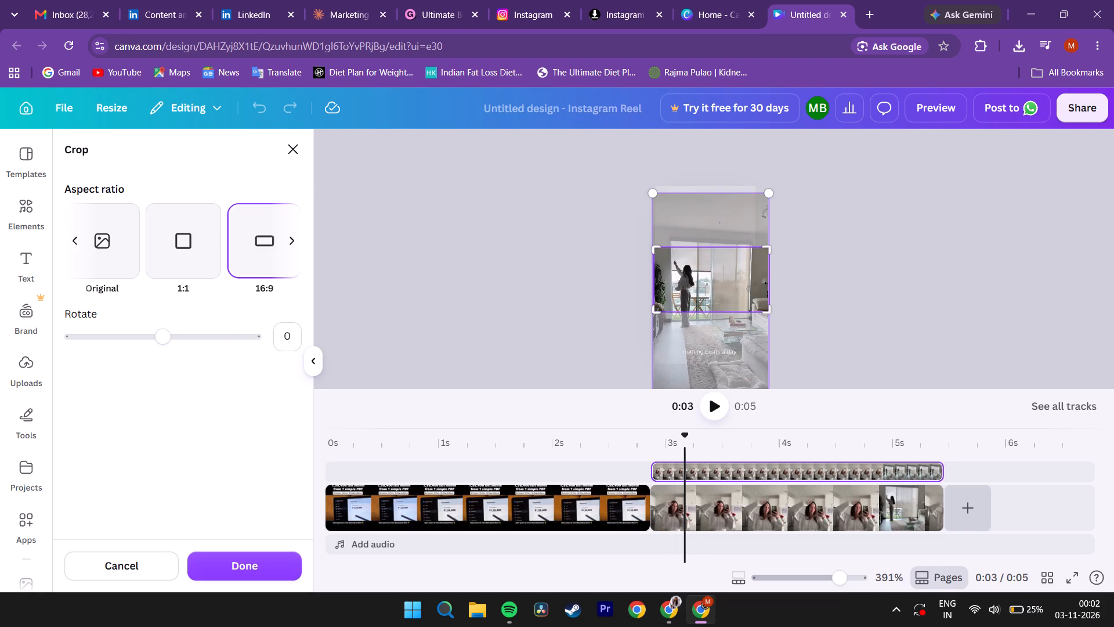
Play the reel from just before the second page and examine how the cropped clip is framed up to about 5 s.
left_click_drag(685, 437, 637, 444)
key("space")
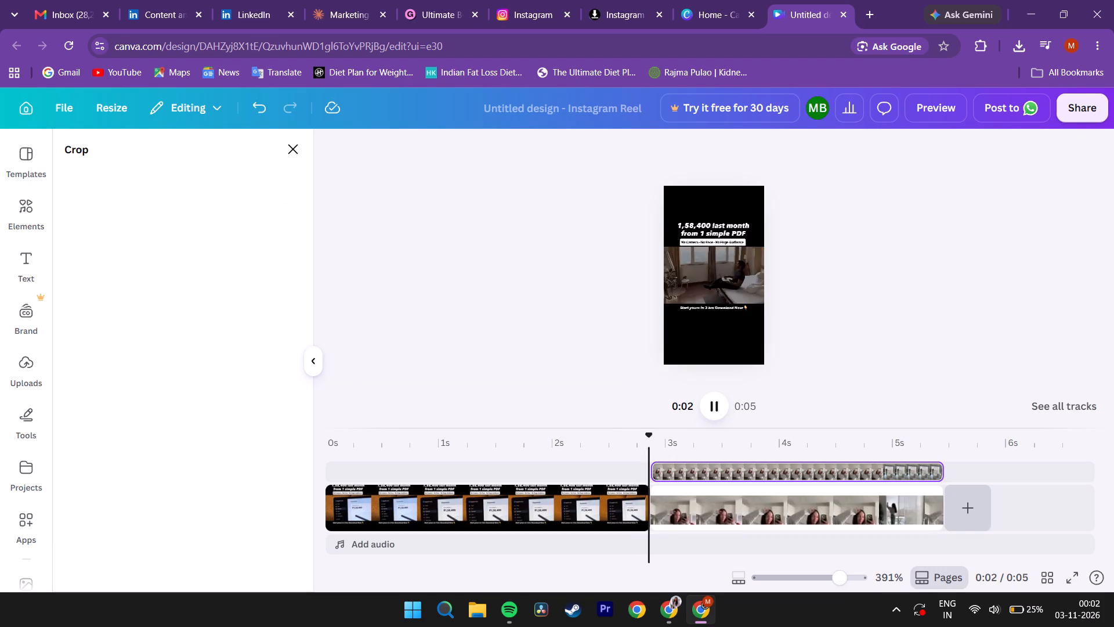
key("space")
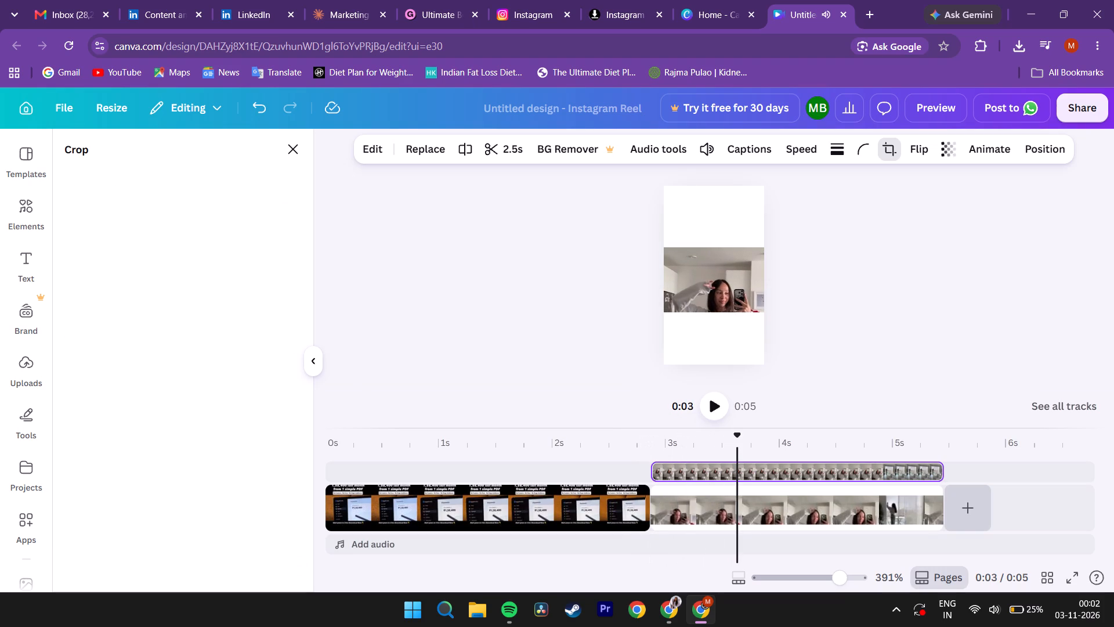
key("space")
key("space")
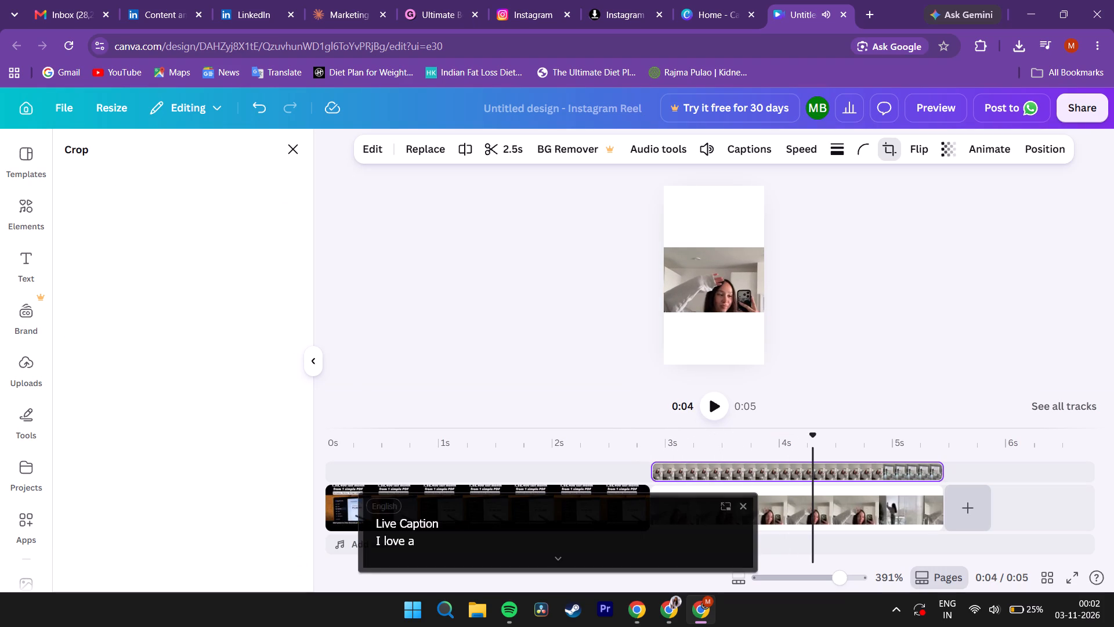
left_click(746, 506)
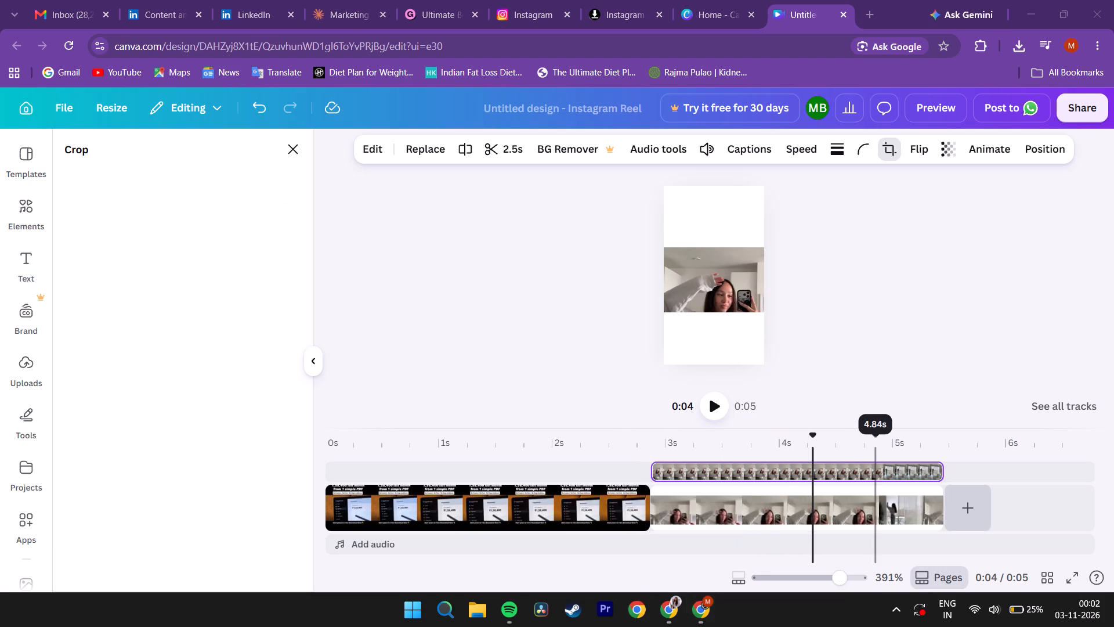
left_click_drag(876, 441, 891, 441)
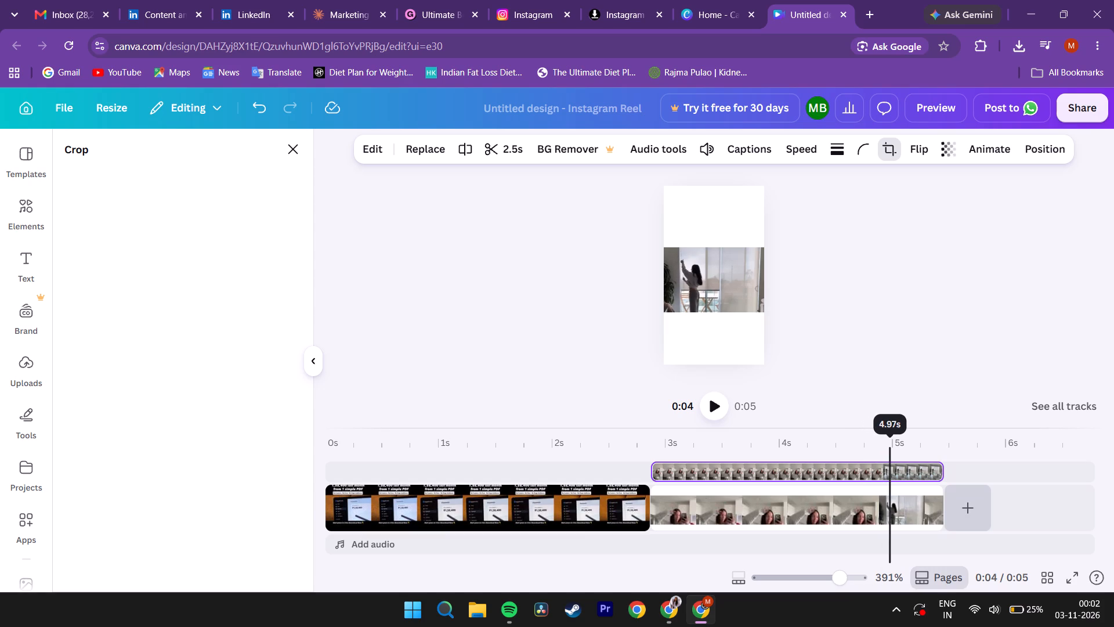
left_click_drag(891, 441, 888, 441)
Enlarge the cropped clip to about 1,307 by 735 so it spans past both side edges of the page.
left_click(750, 337)
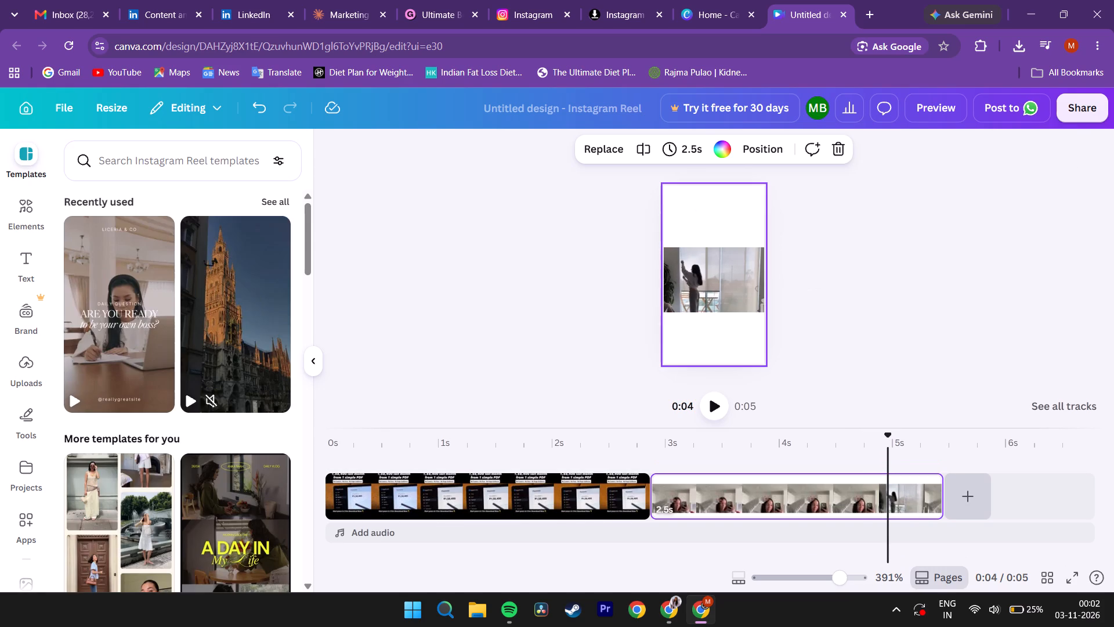
left_click(743, 308)
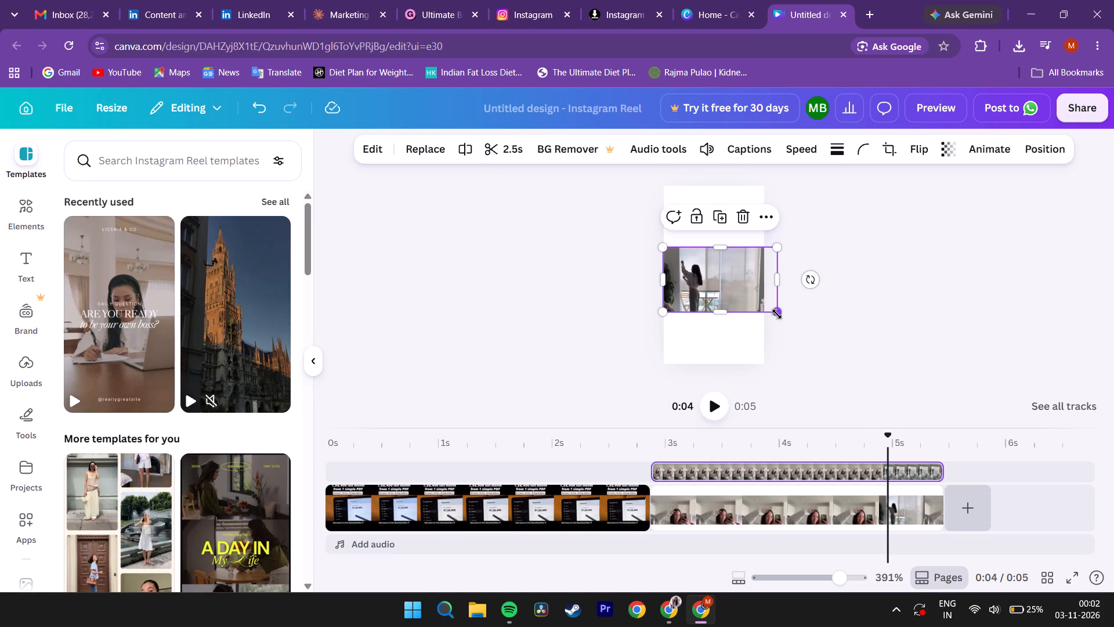
left_click(779, 313)
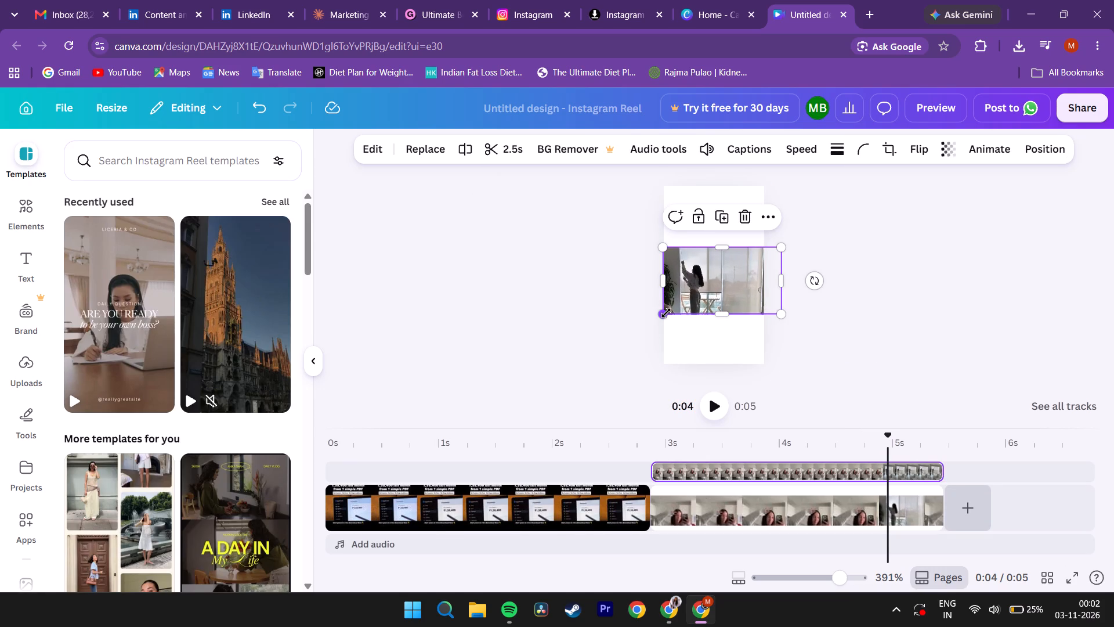
left_click(665, 313)
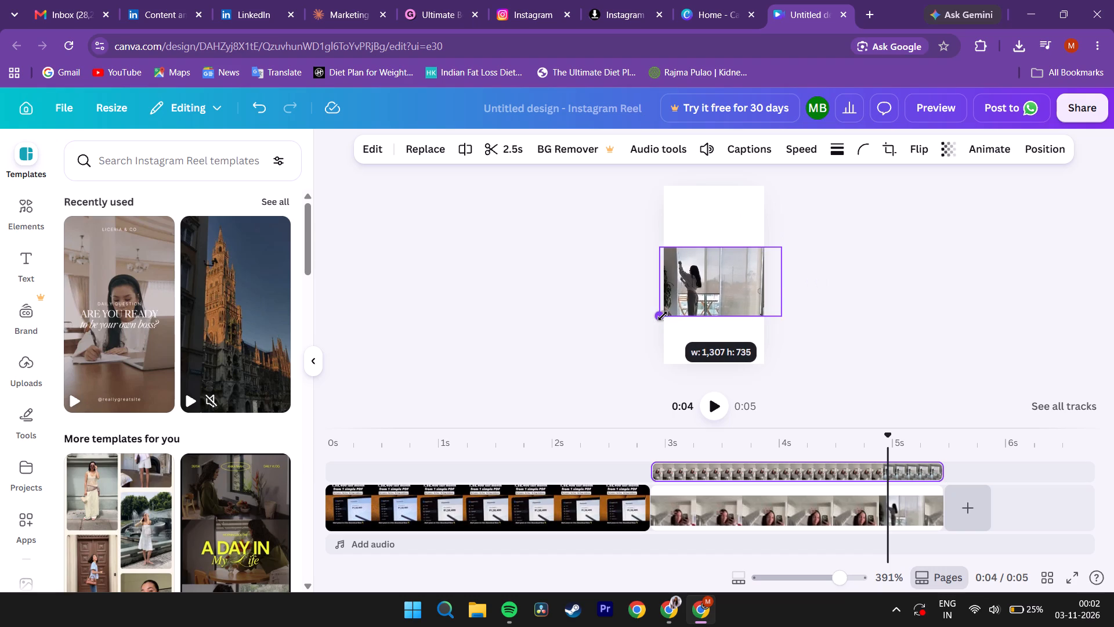
double_click(726, 350)
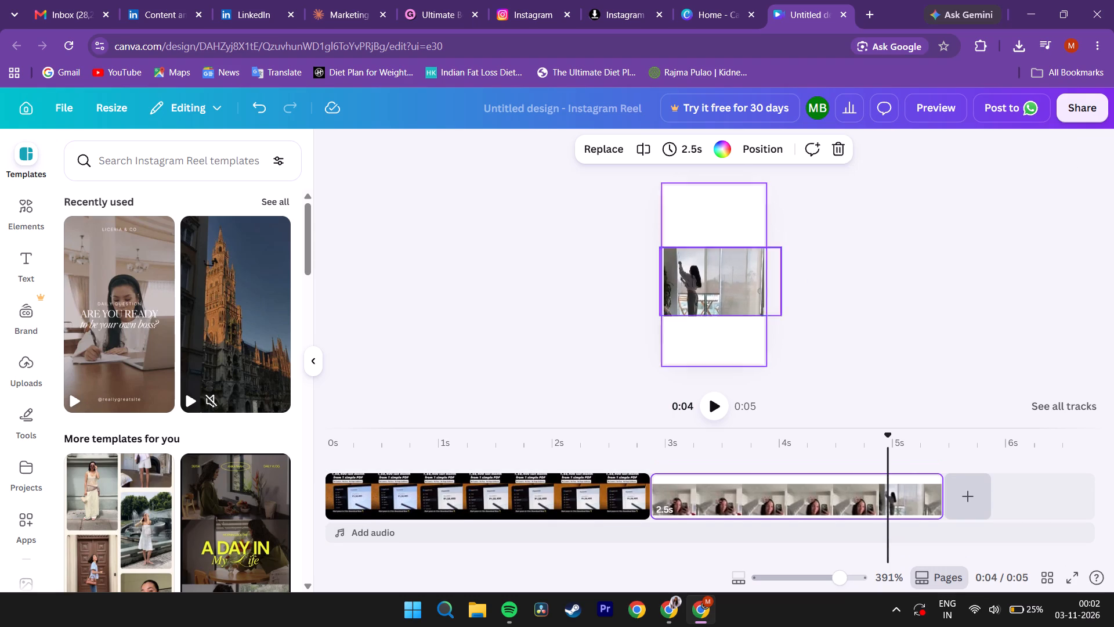
Set the second page's background color to black.
left_click(719, 212)
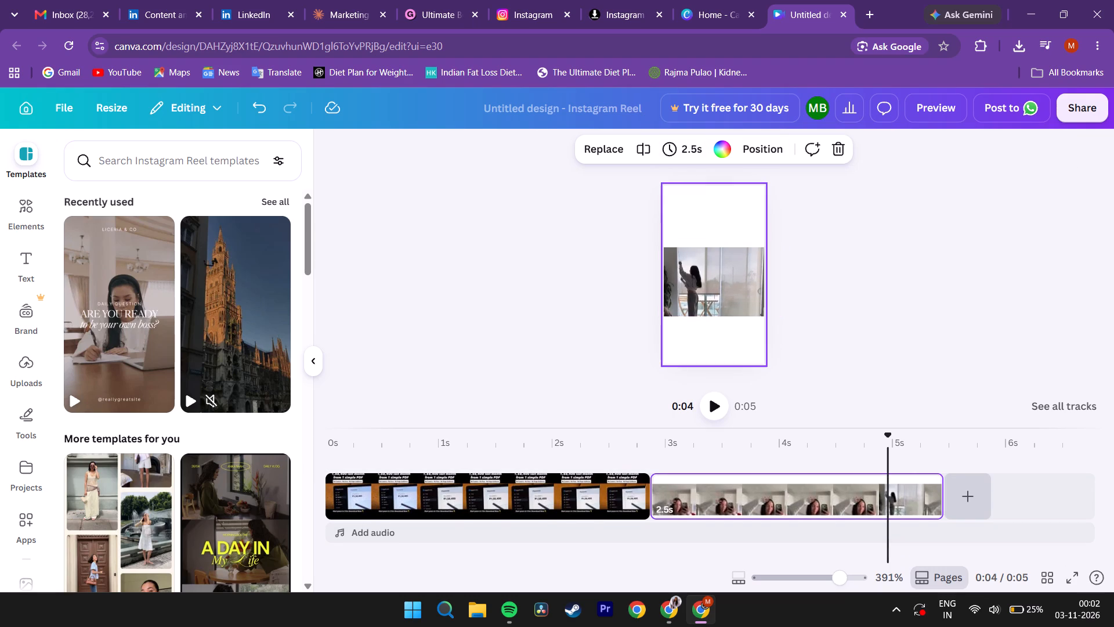
left_click(713, 228)
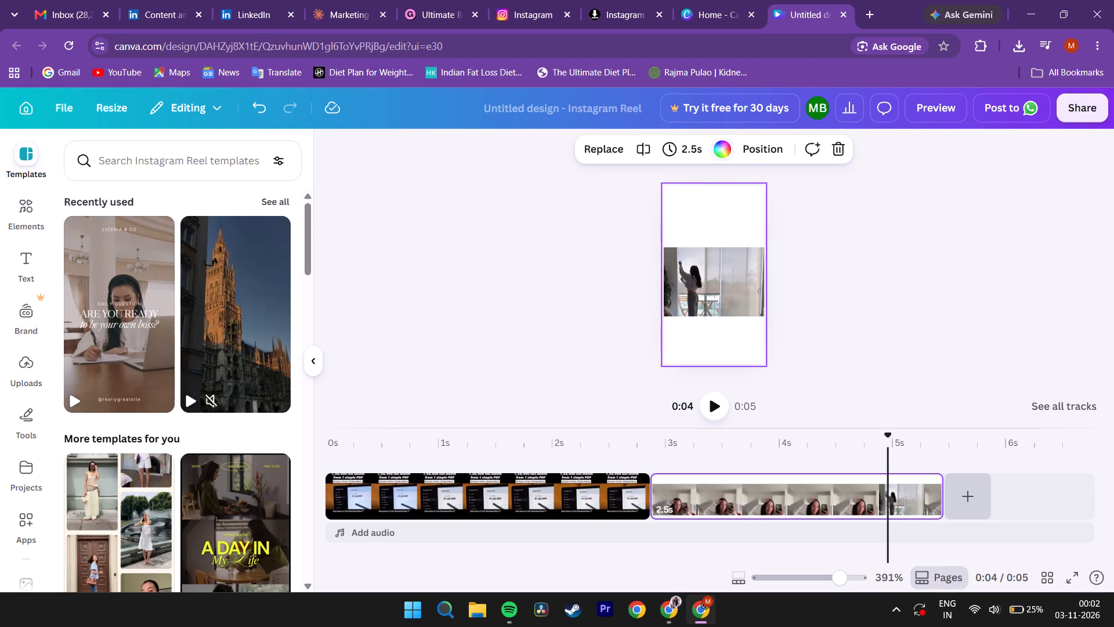
left_click(717, 147)
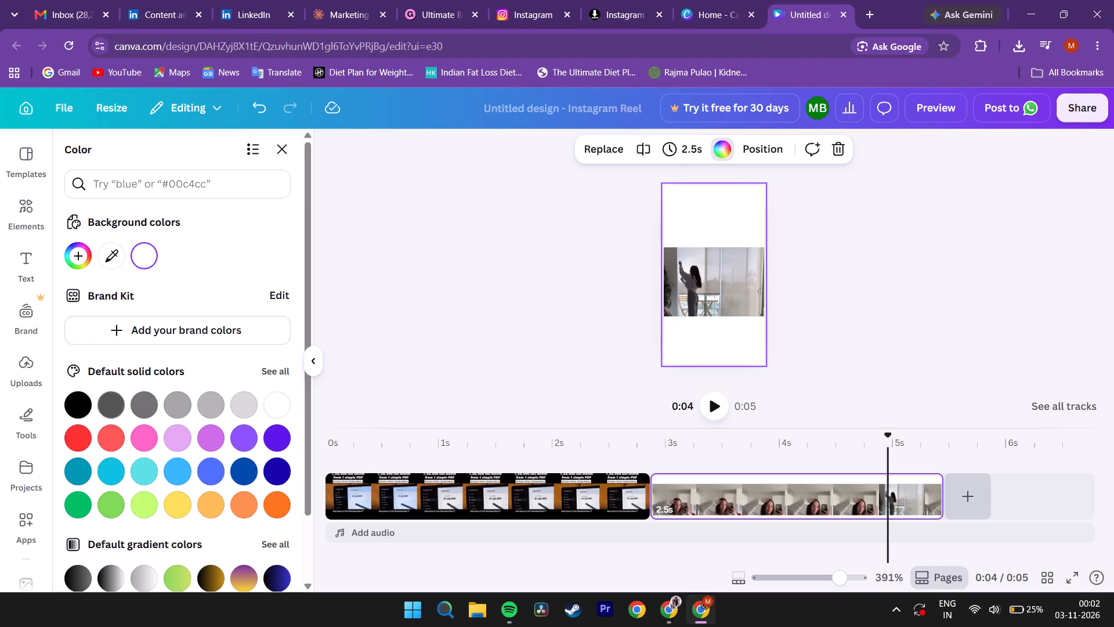
left_click(71, 402)
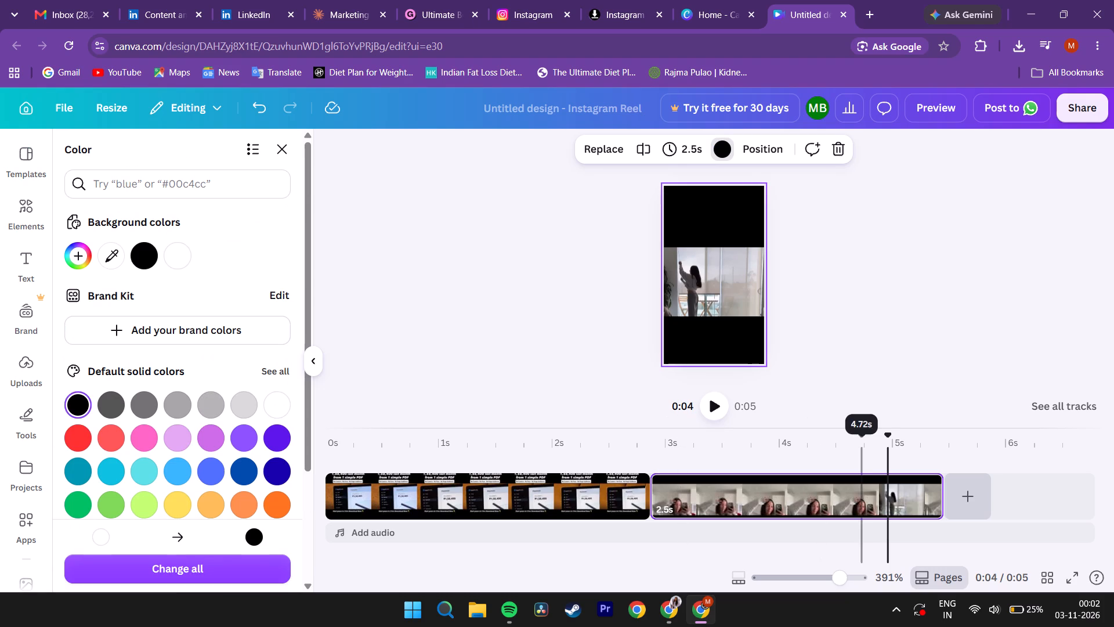
Scrub and play the second page between about 4.4 and 5.2 s to examine where the selfie shot changes to the window shot.
double_click(829, 500)
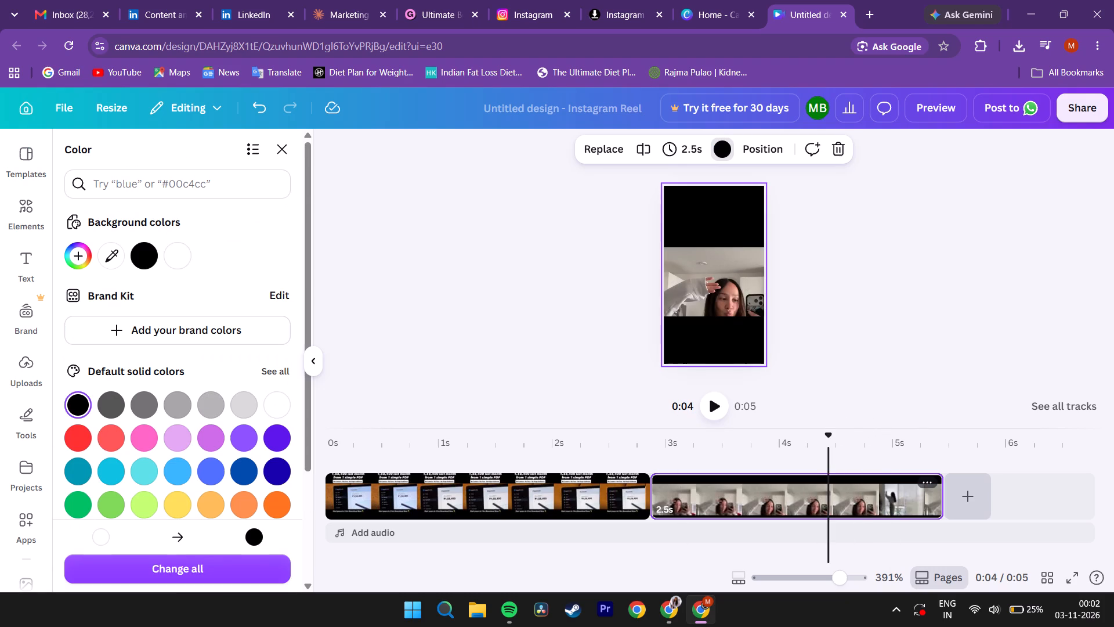
left_click_drag(826, 501, 834, 499)
left_click_drag(827, 437, 865, 438)
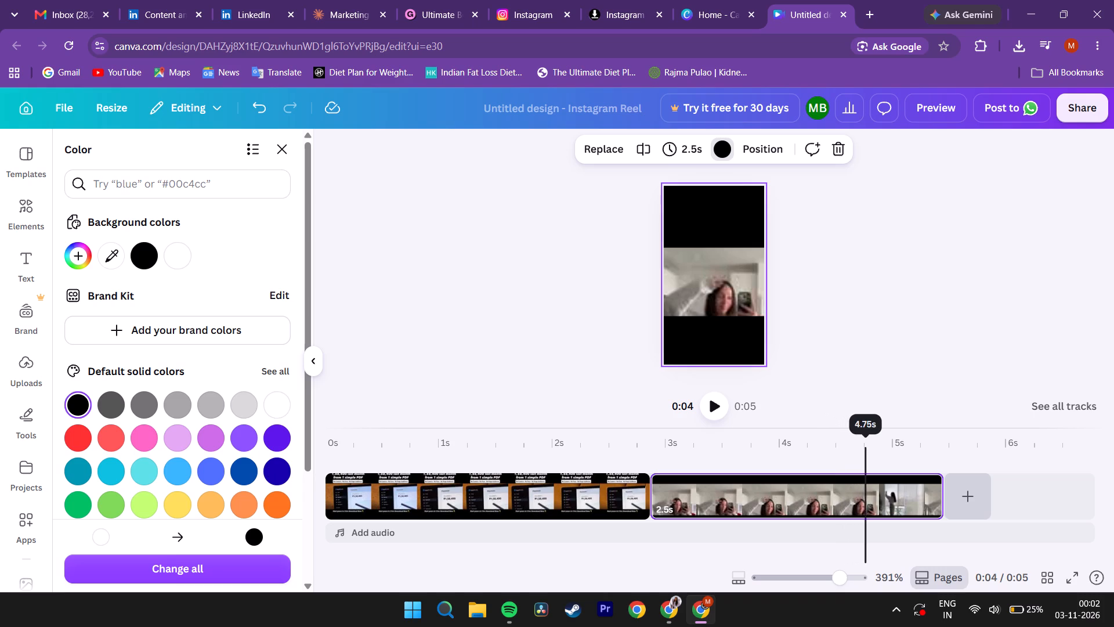
left_click_drag(865, 438, 874, 438)
left_click_drag(874, 438, 866, 439)
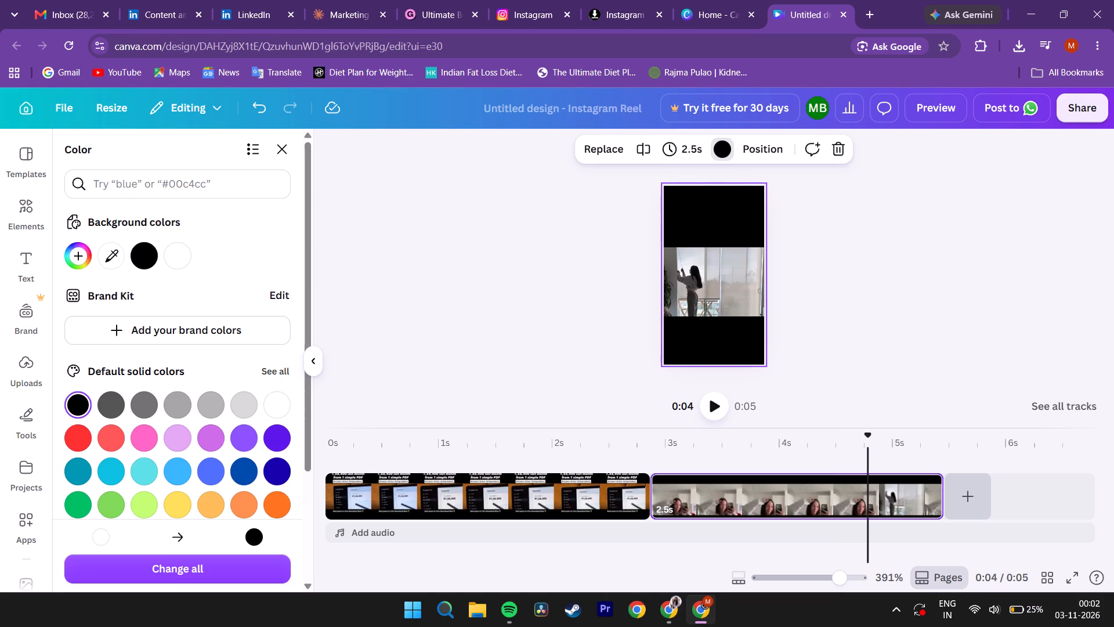
left_click_drag(866, 439, 859, 441)
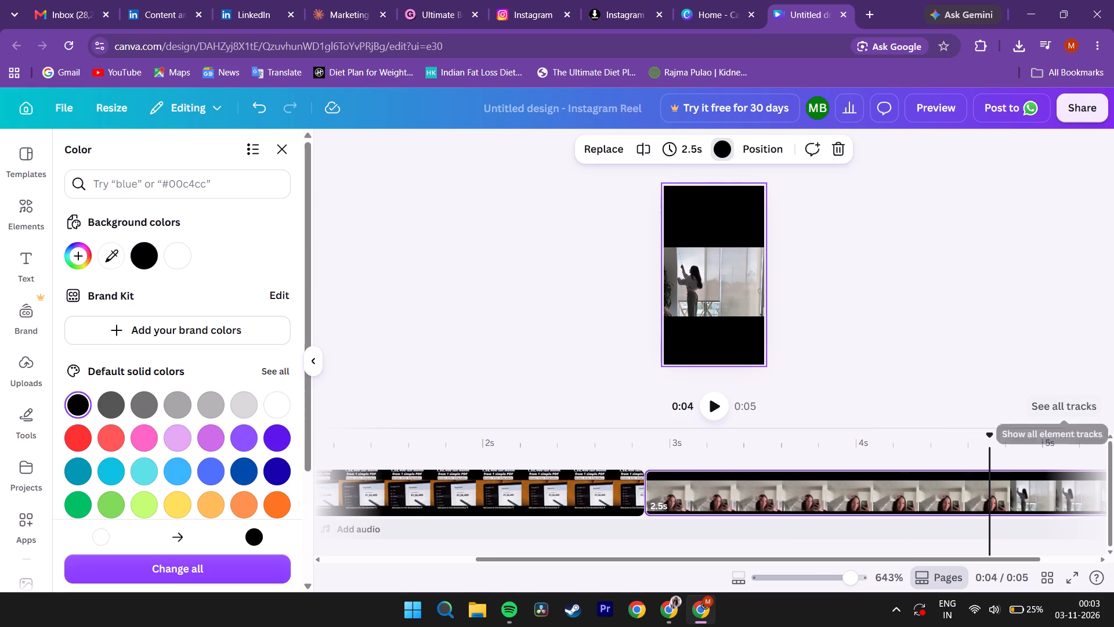
left_click_drag(995, 437, 901, 443)
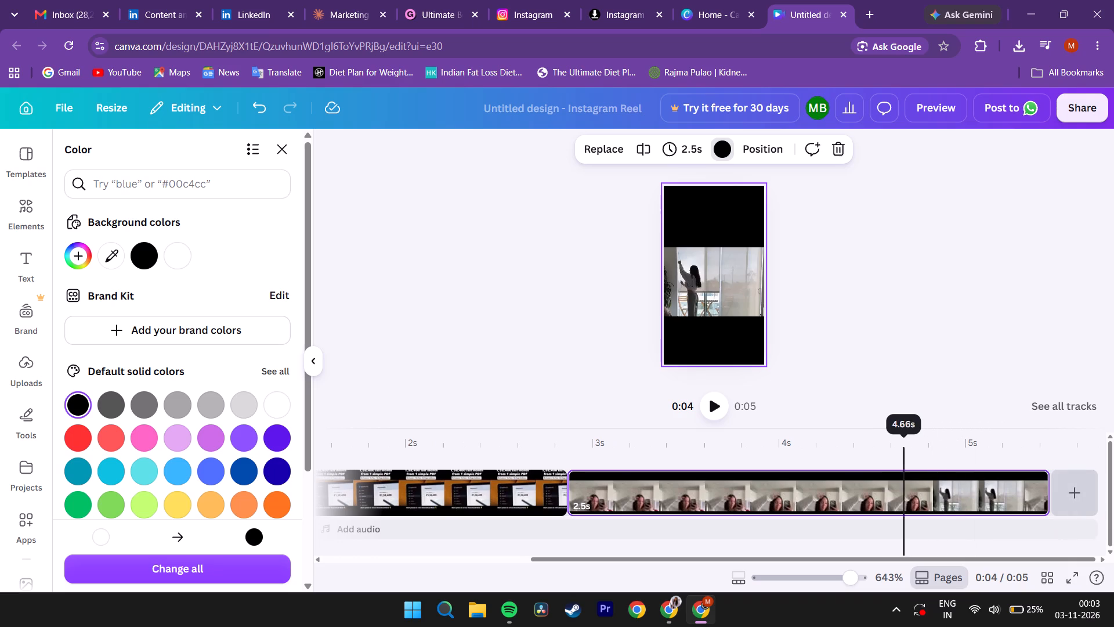
left_click_drag(901, 443, 936, 441)
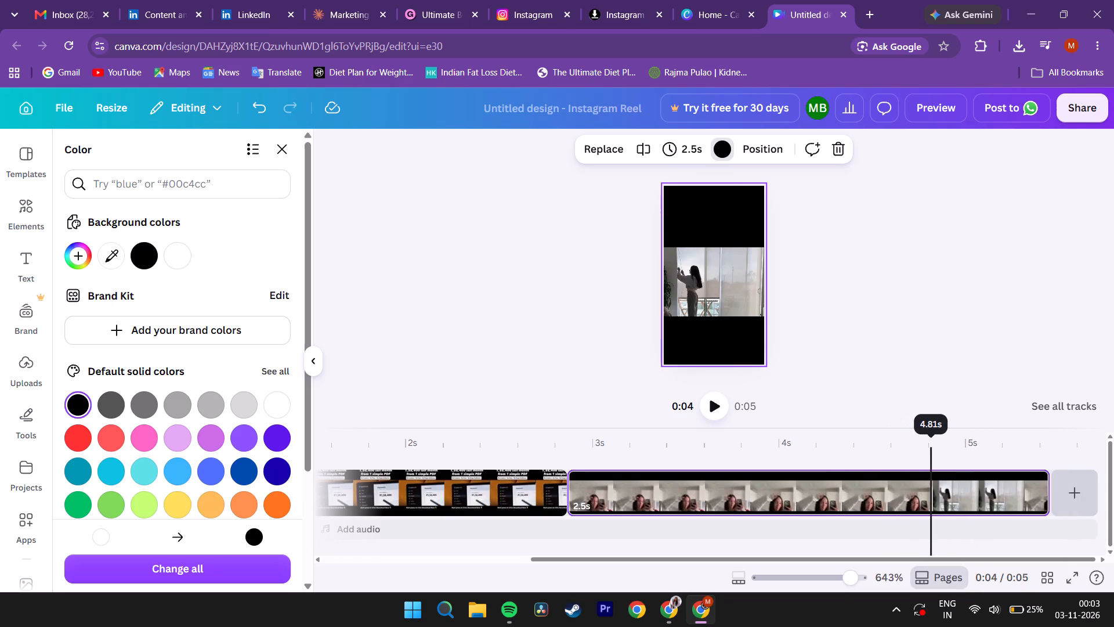
left_click_drag(936, 441, 903, 444)
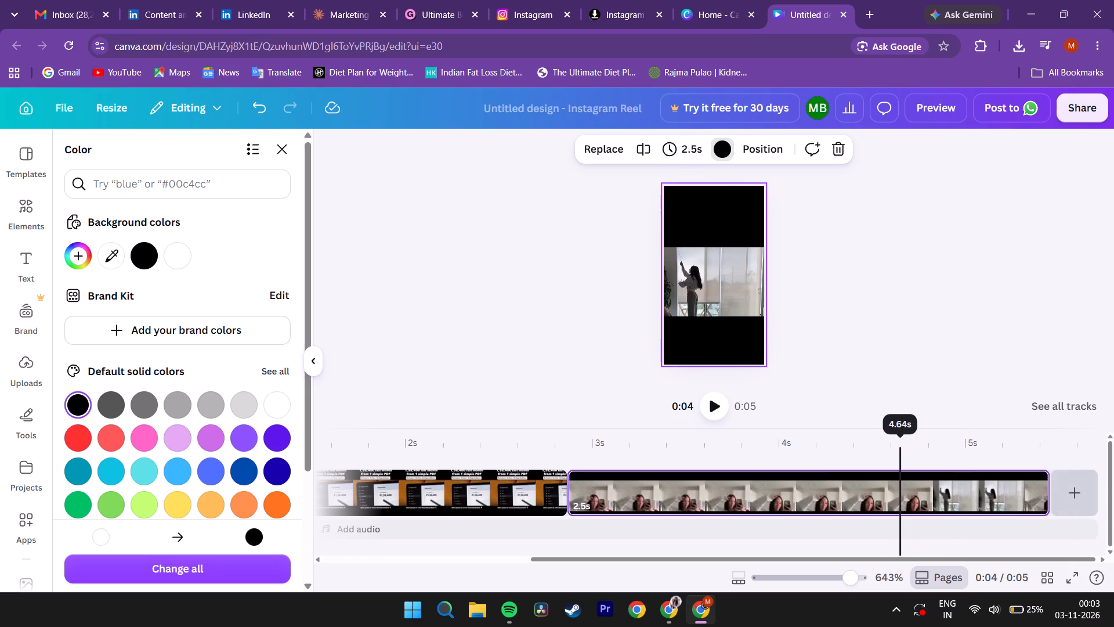
left_click_drag(903, 444, 885, 444)
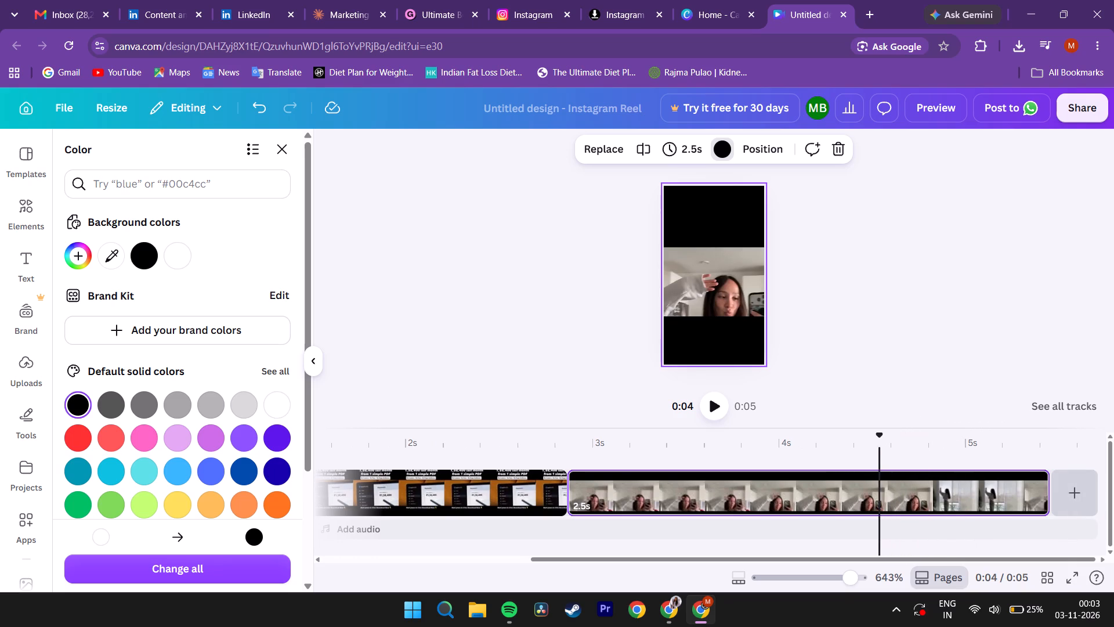
key("space")
key("space")
key("space")
key("space")
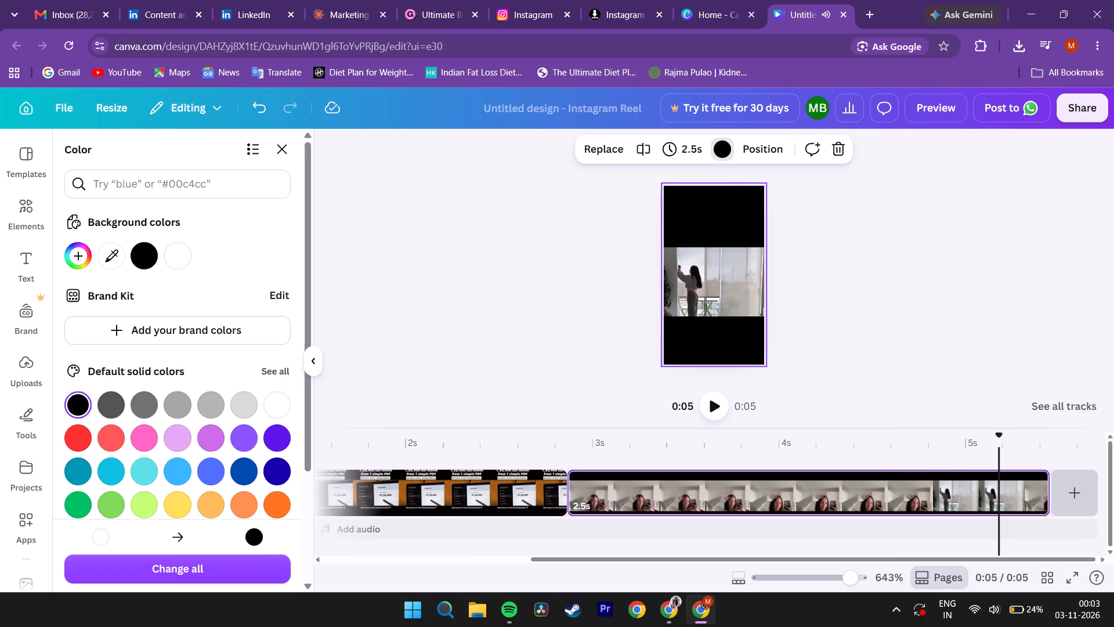
Split the second page at about 4.6 s, where the footage switches from the selfie to the woman at the window.
left_click_drag(1001, 439, 948, 450)
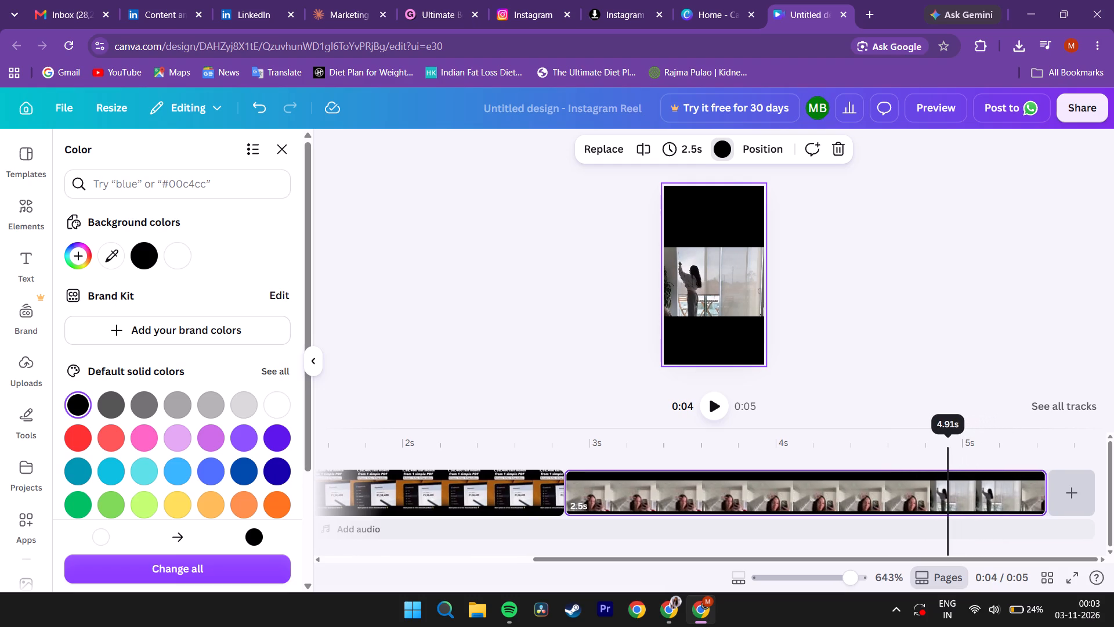
left_click_drag(948, 450, 895, 451)
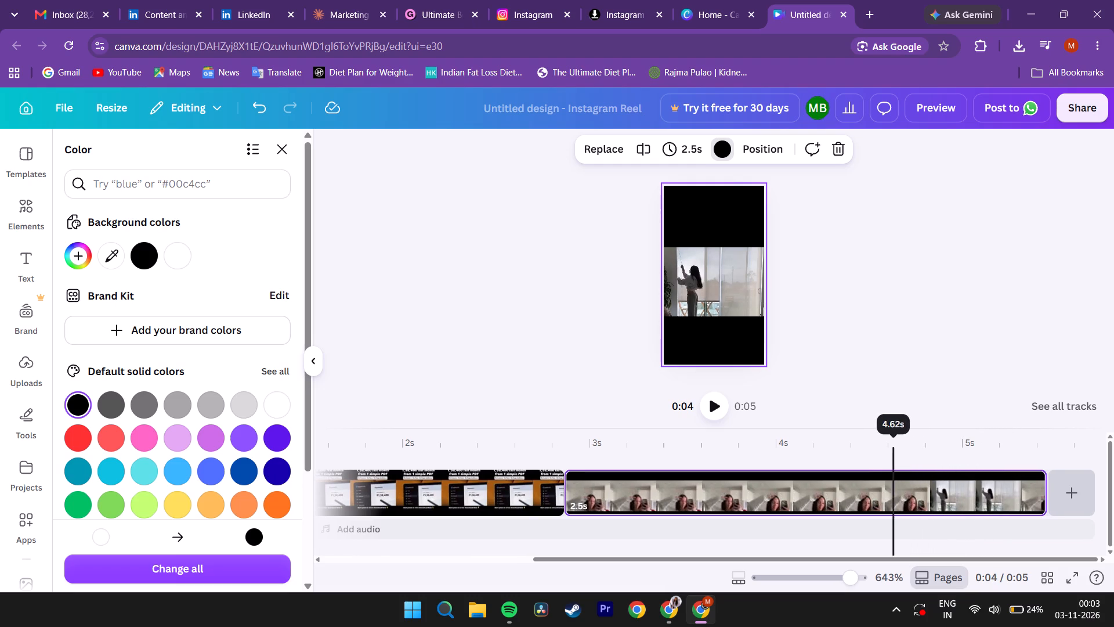
left_click_drag(895, 451, 892, 455)
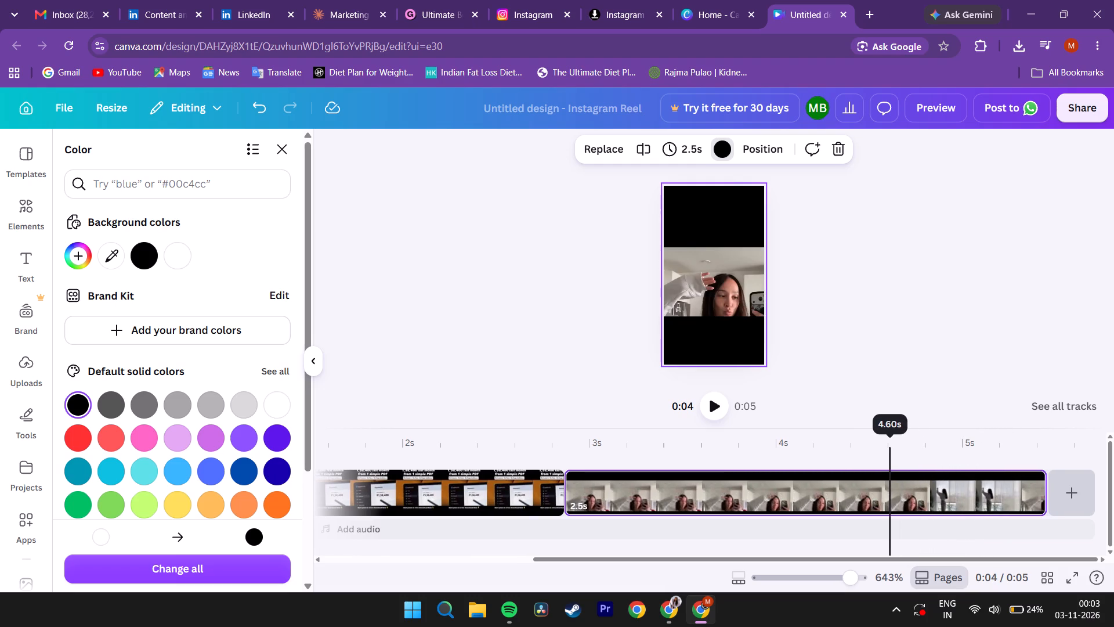
left_click_drag(892, 455, 898, 454)
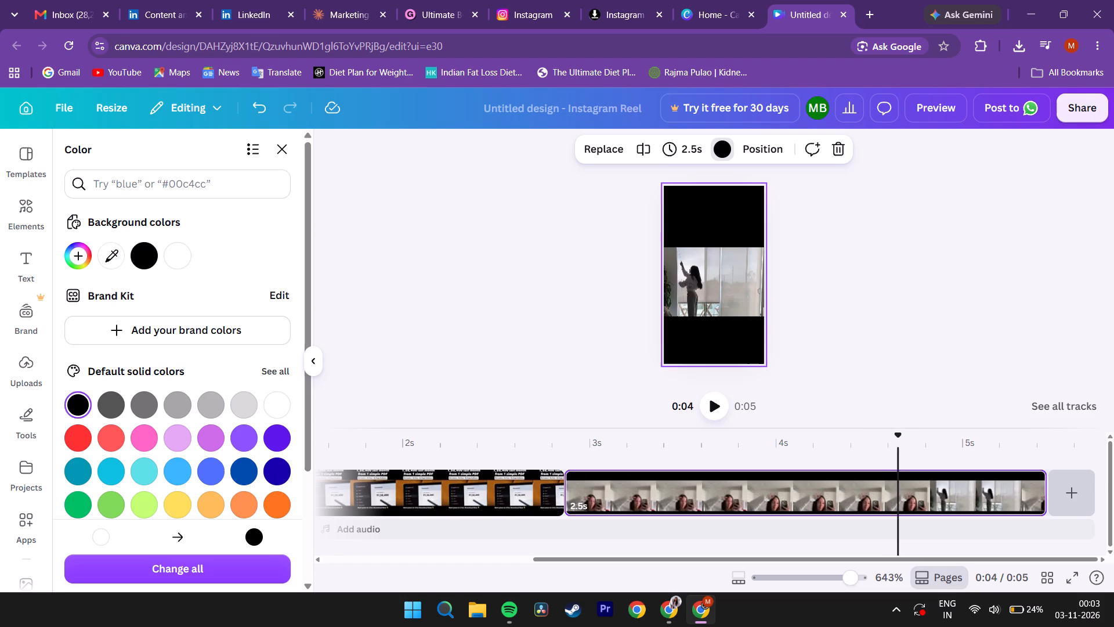
left_click(641, 150)
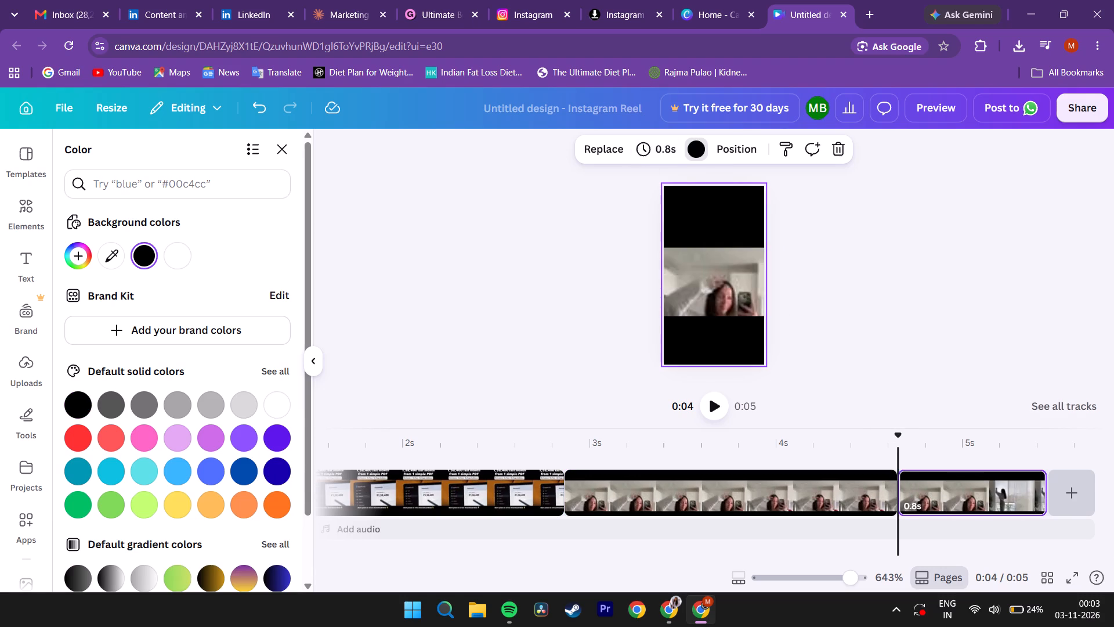
Delete the selfie portion of the second page that precedes the split.
left_click(749, 496)
key("Delete")
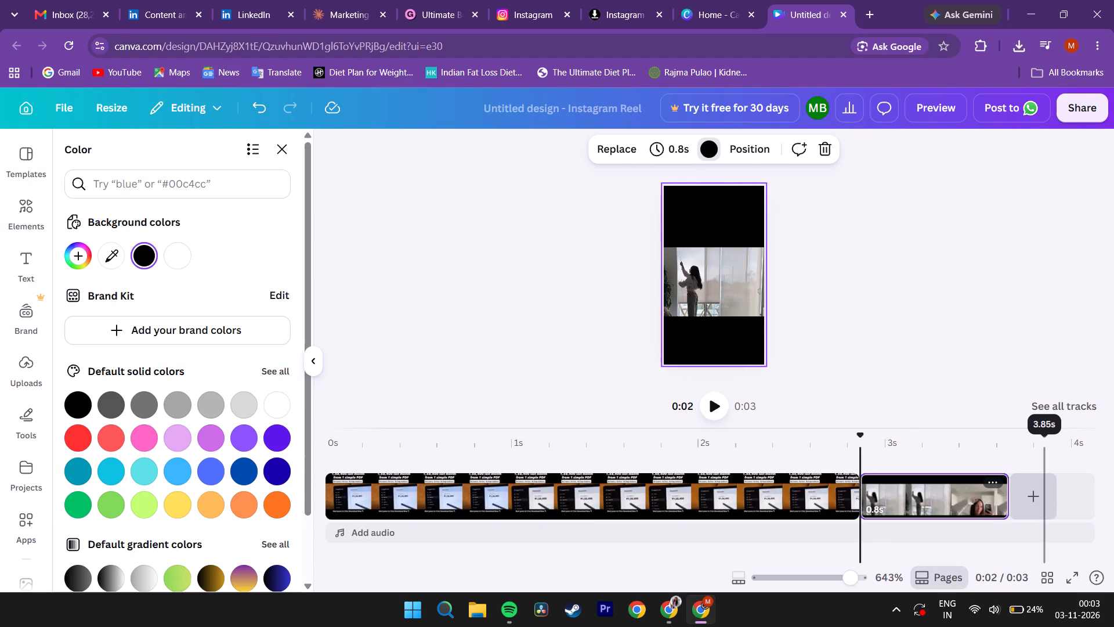
Review the remaining window clip and extend the end of its page to about 3.5 s long.
left_click(742, 493)
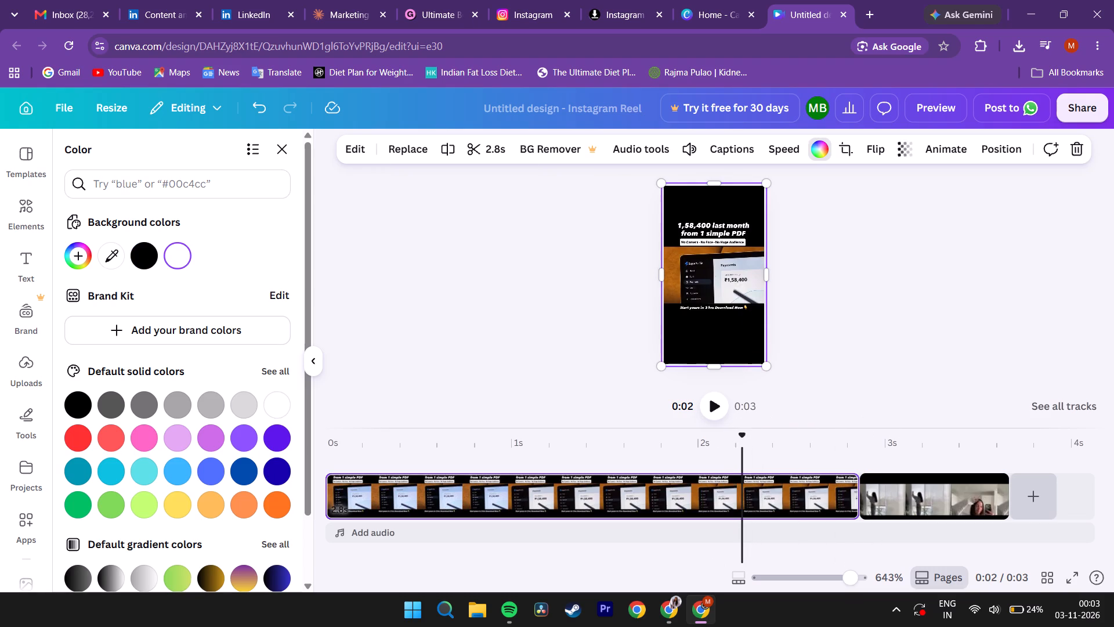
left_click_drag(742, 435, 870, 442)
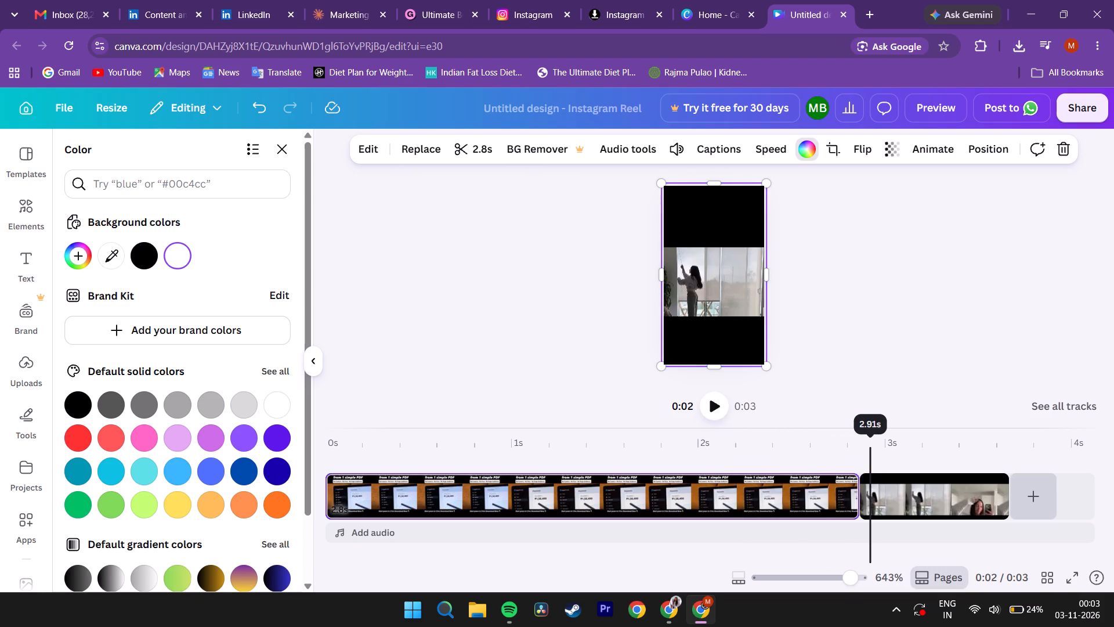
left_click_drag(870, 442, 899, 445)
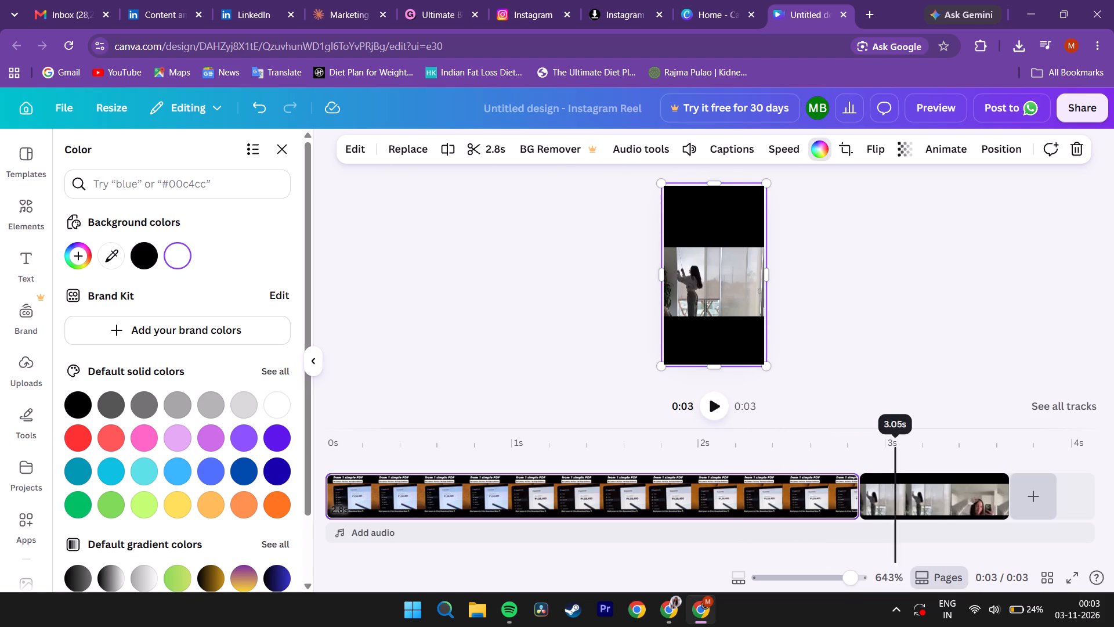
left_click_drag(899, 445, 978, 448)
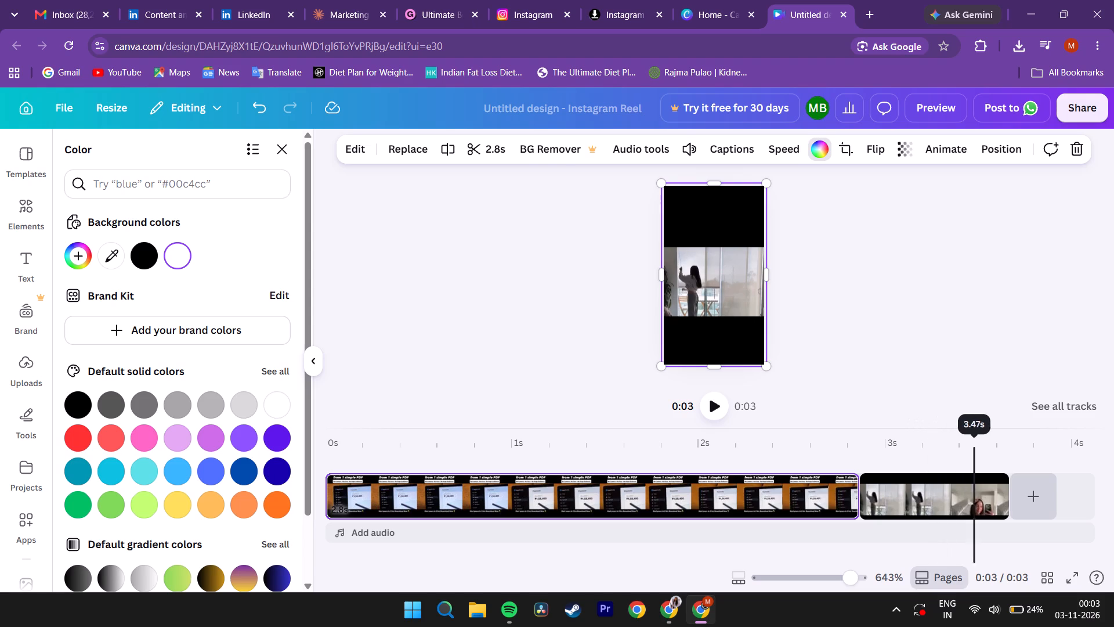
left_click_drag(978, 448, 1005, 448)
scroll(965, 479, "left", 1)
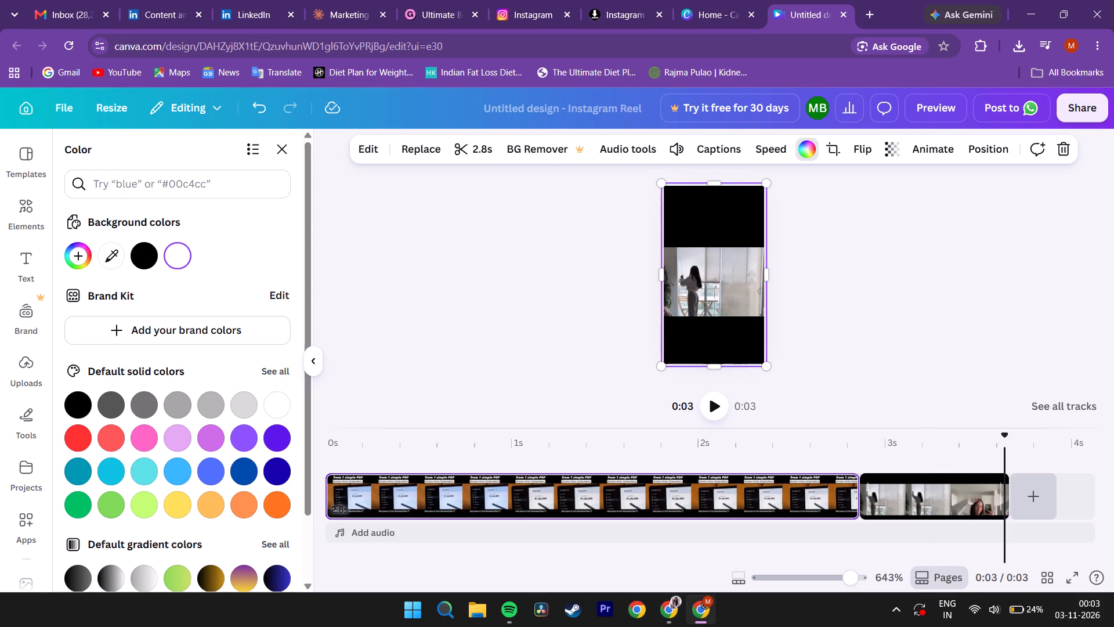
left_click_drag(1005, 495, 1057, 494)
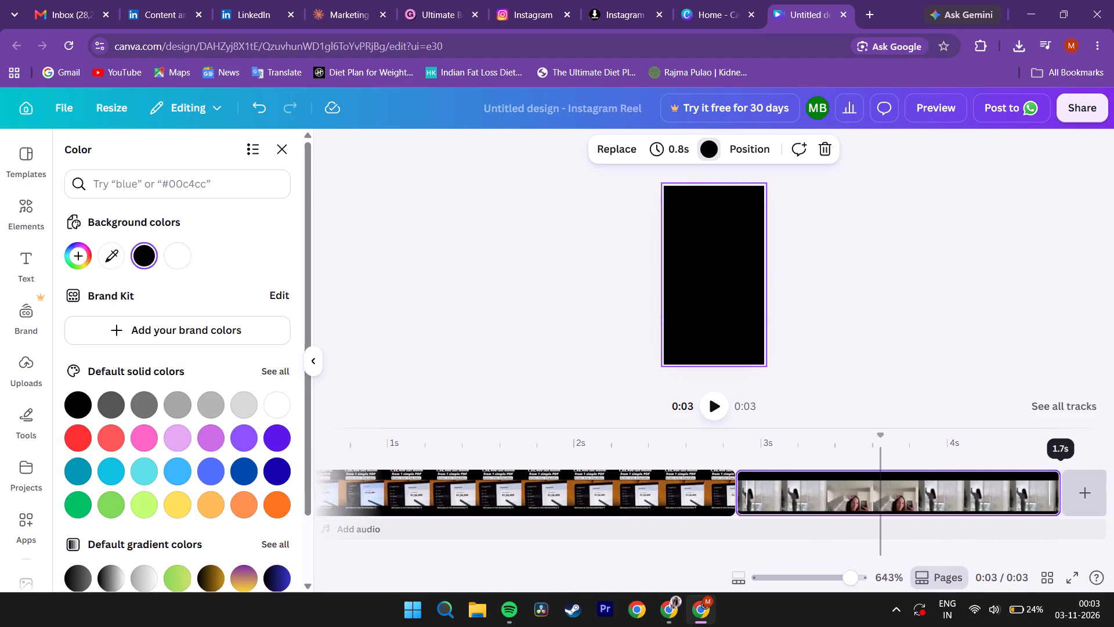
Extend the end of the second page's window clip to about 3.5 s.
left_click_drag(1057, 494, 1059, 494)
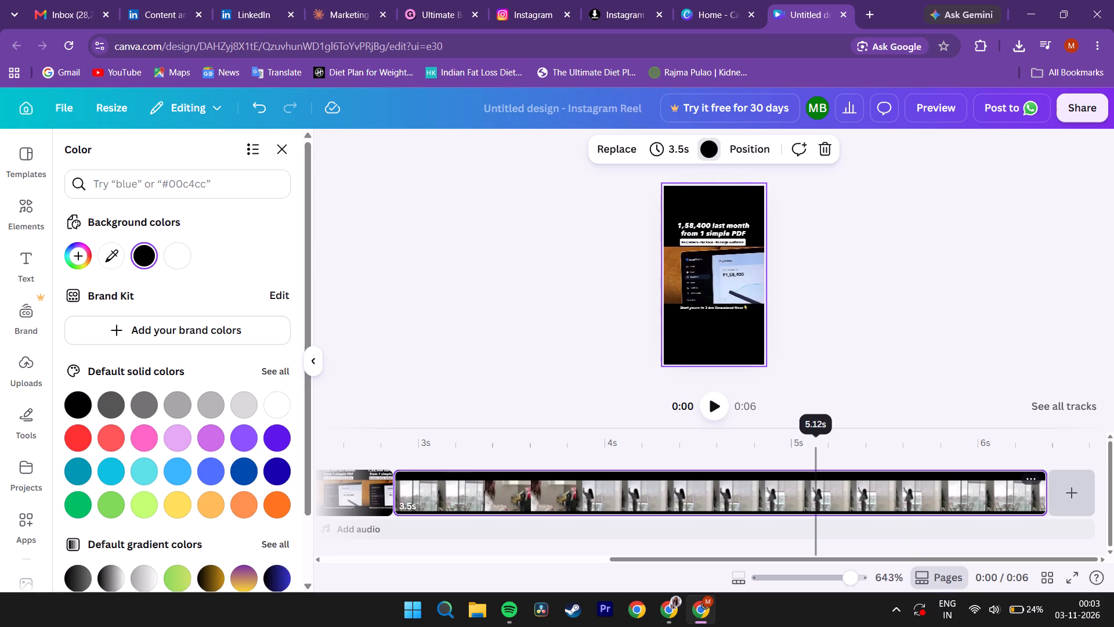
Scrub and play the reel from about 2.7 s onward to examine the extended window clip on the second page.
left_click_drag(464, 446, 429, 454)
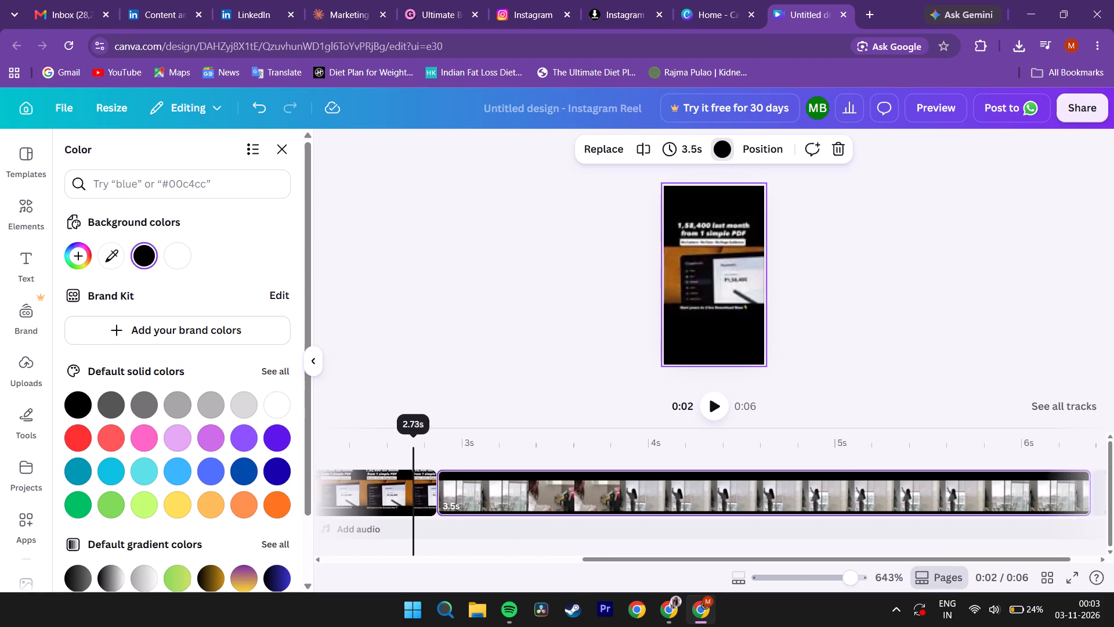
left_click_drag(429, 454, 623, 455)
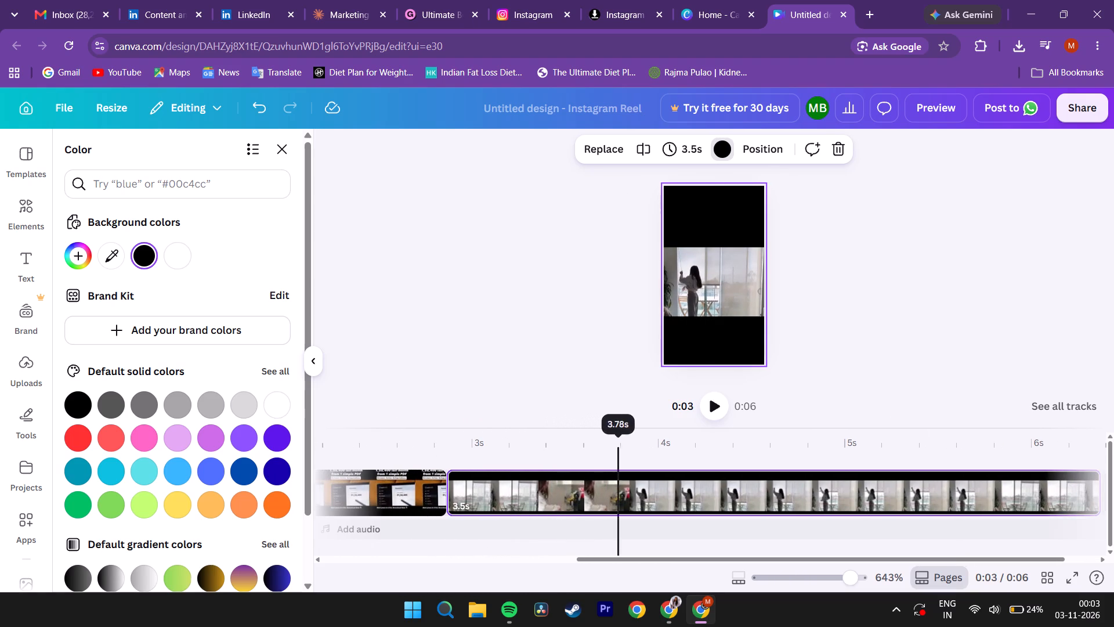
left_click_drag(623, 455, 627, 455)
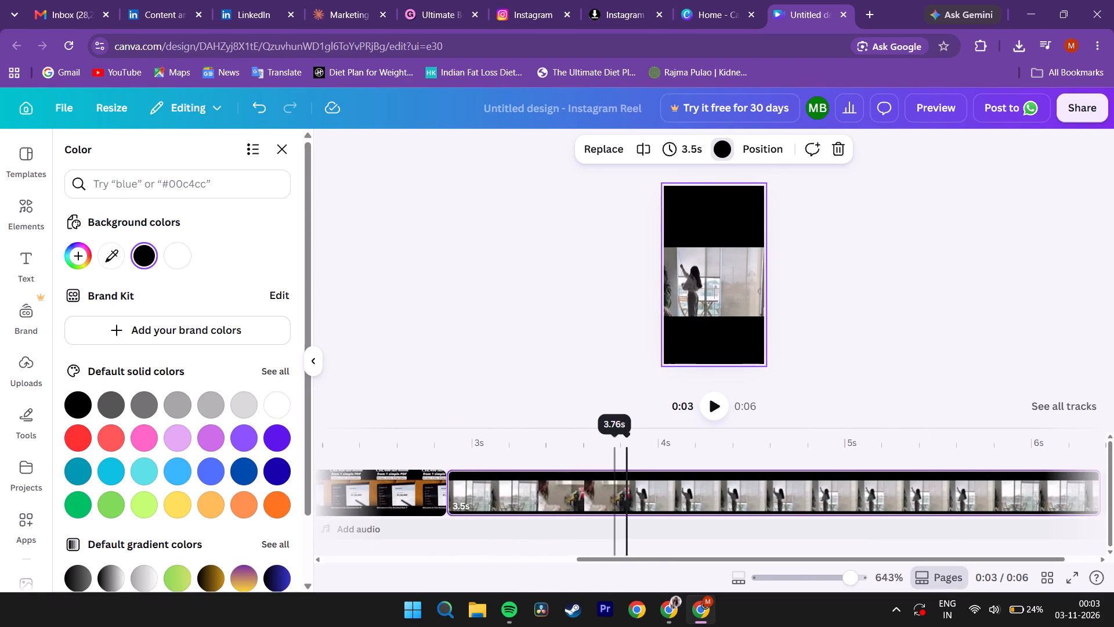
left_click_drag(628, 451, 654, 472)
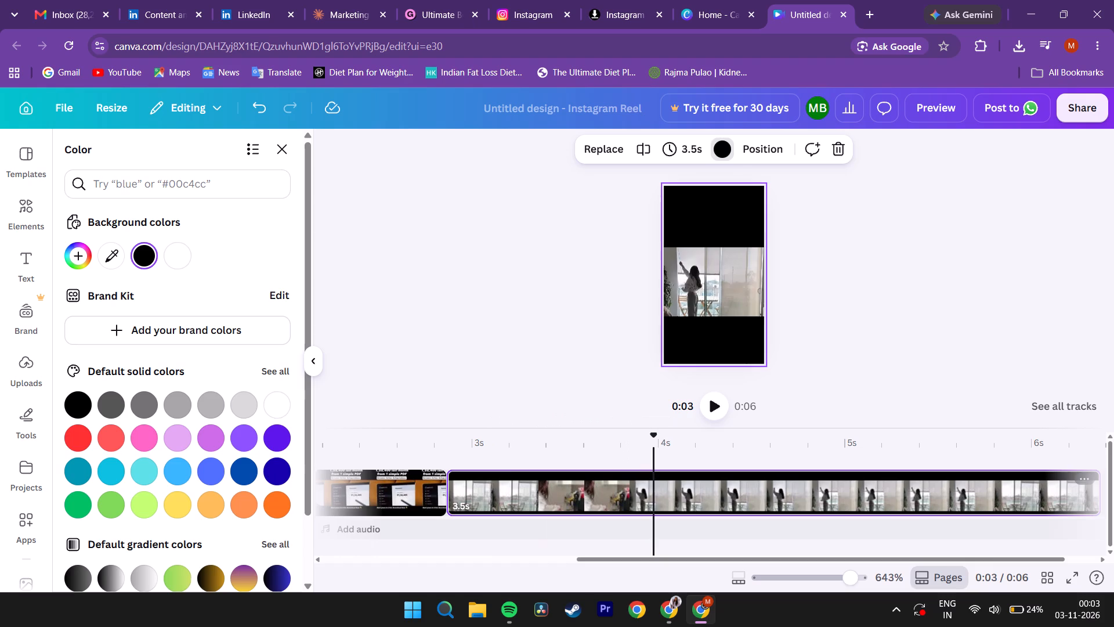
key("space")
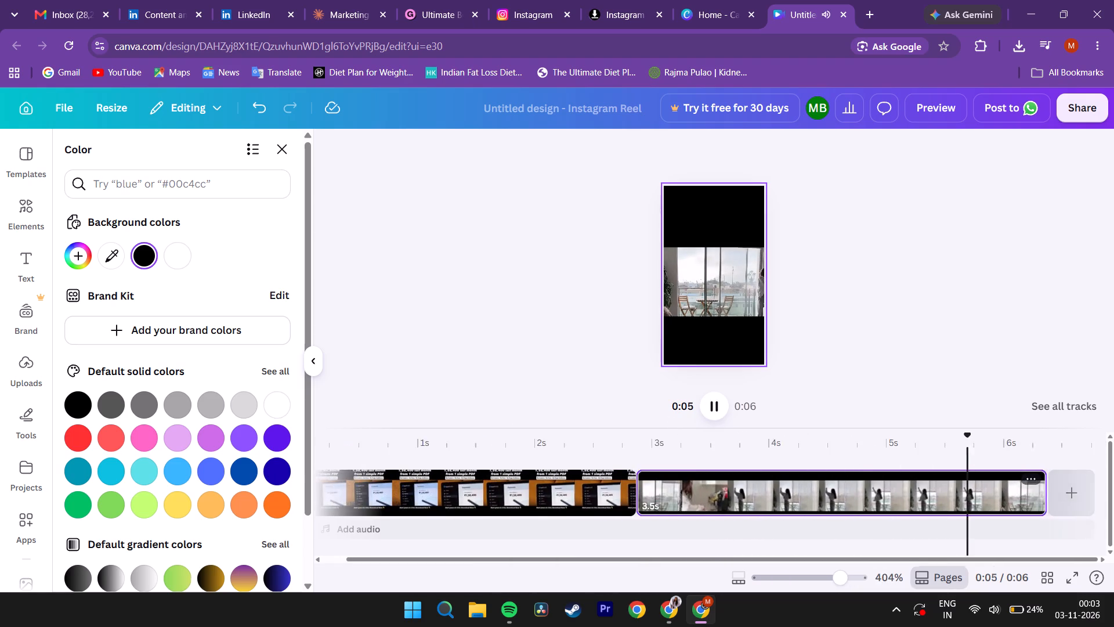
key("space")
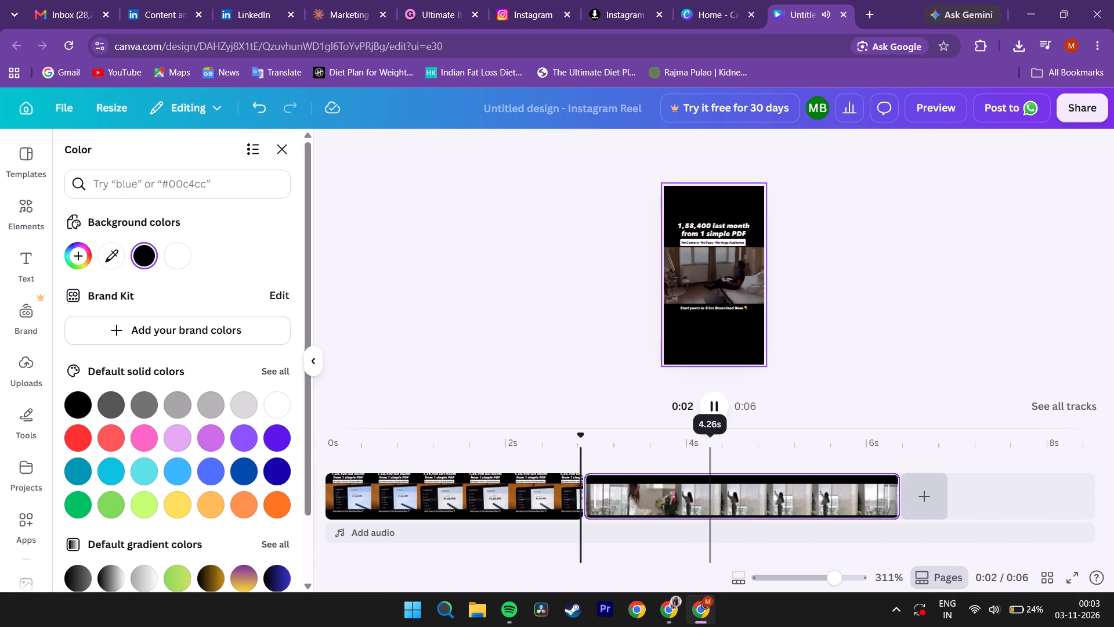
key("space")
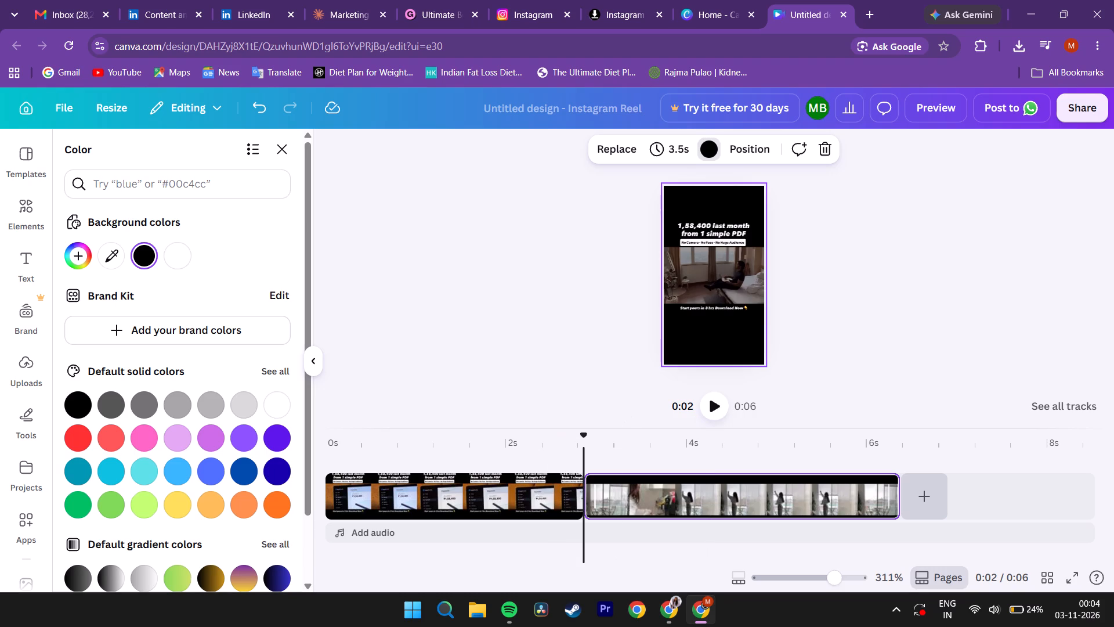
Enlarge the preview and scrub from about 2 to 5 s to examine the cut between the pages and the window scene.
left_click_drag(583, 436, 508, 450)
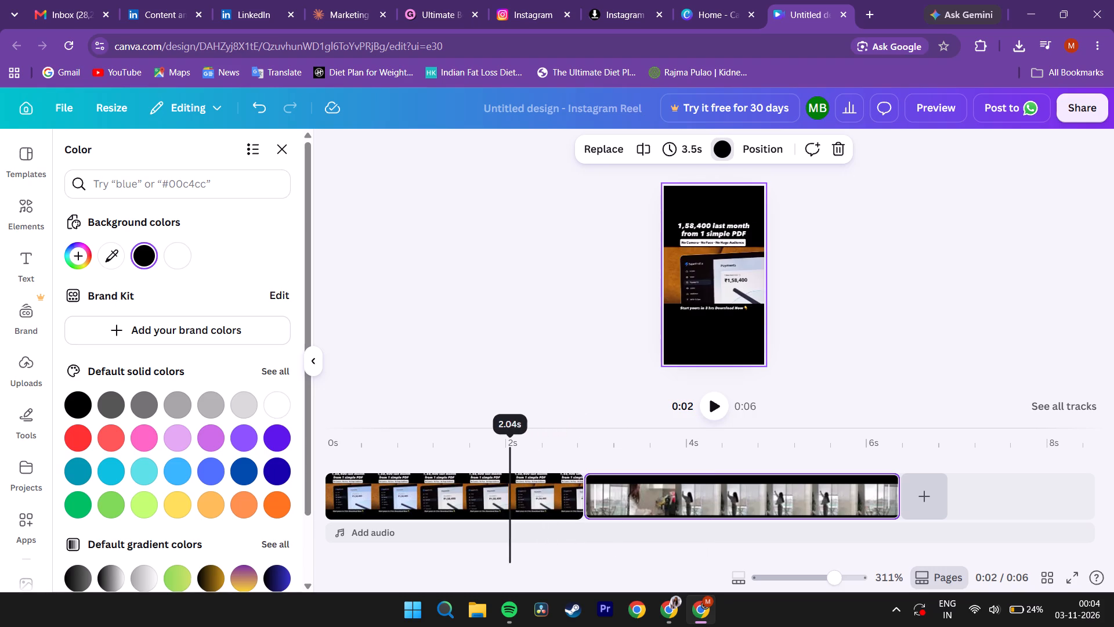
left_click_drag(508, 450, 519, 462)
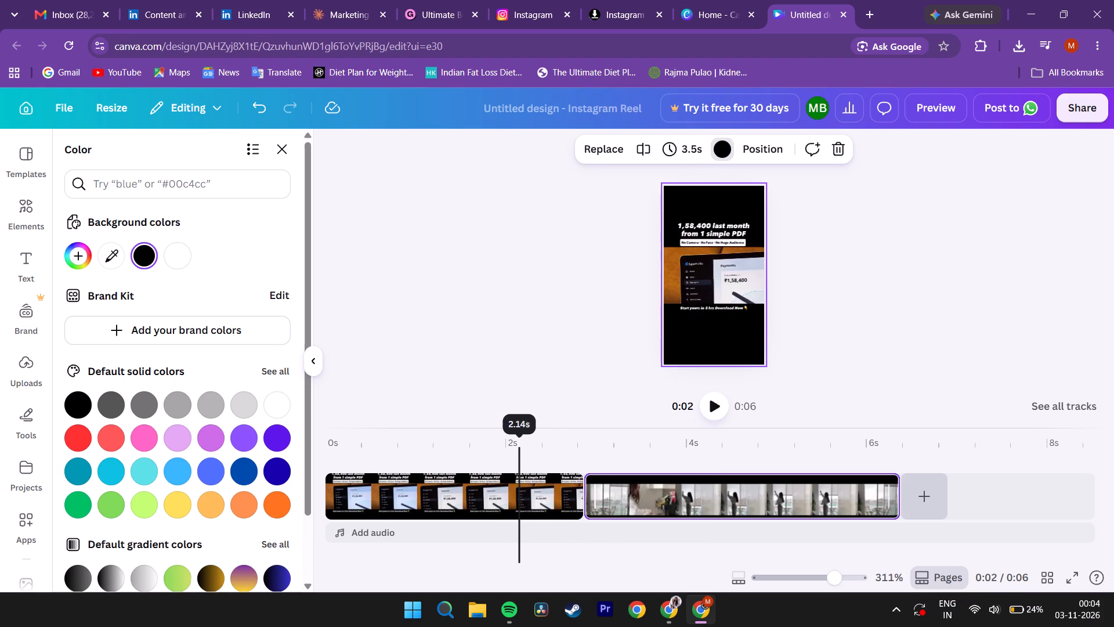
left_click_drag(519, 462, 591, 467)
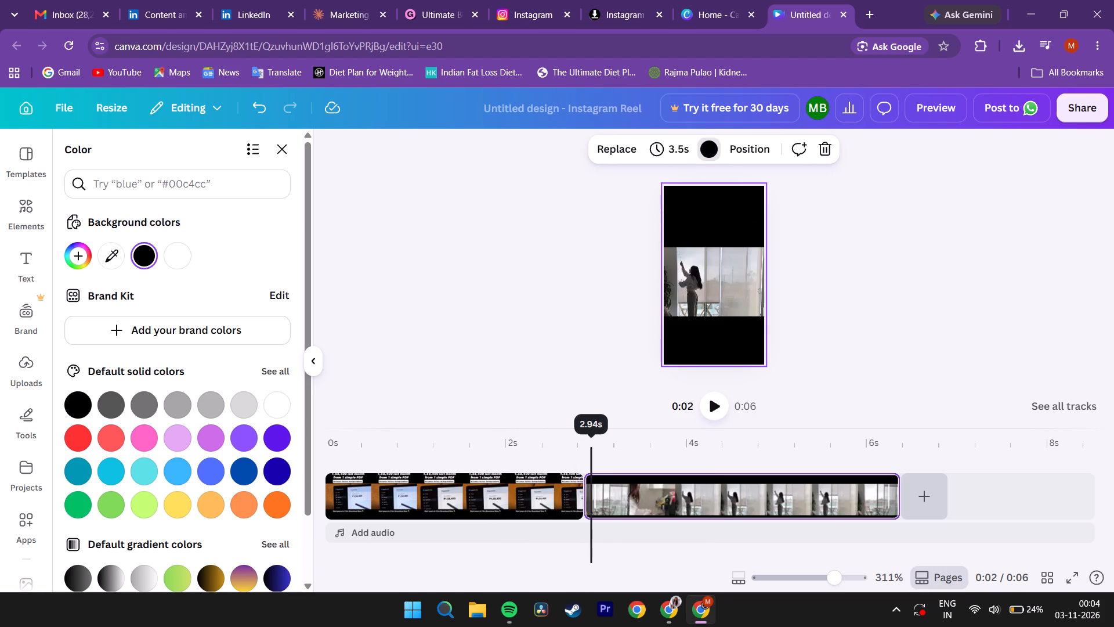
left_click_drag(591, 467, 571, 471)
double_click(733, 232)
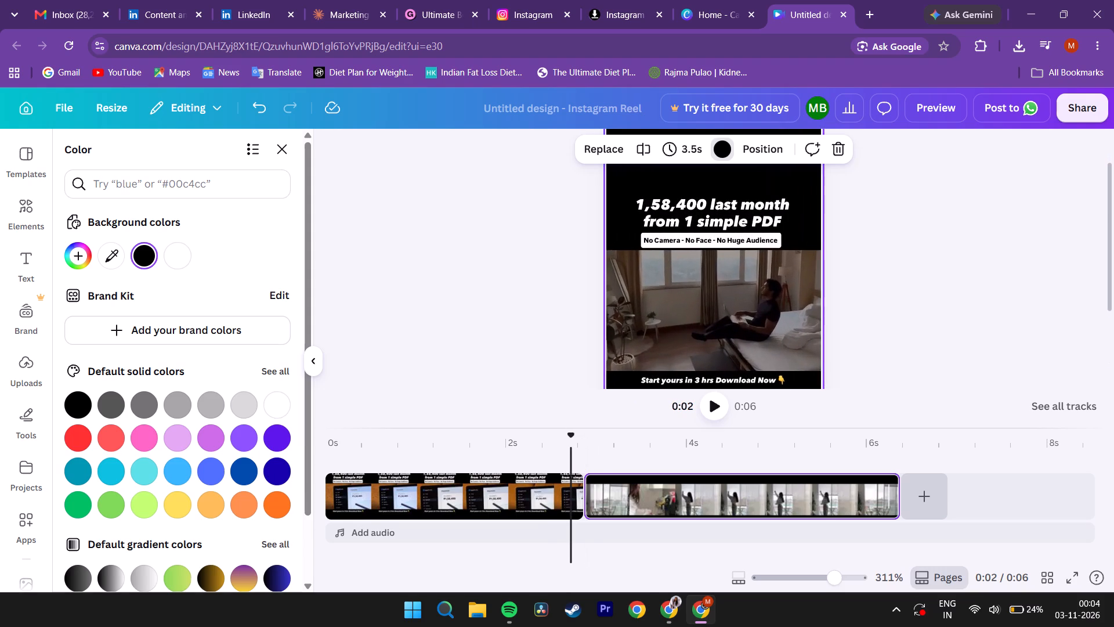
left_click_drag(573, 437, 584, 437)
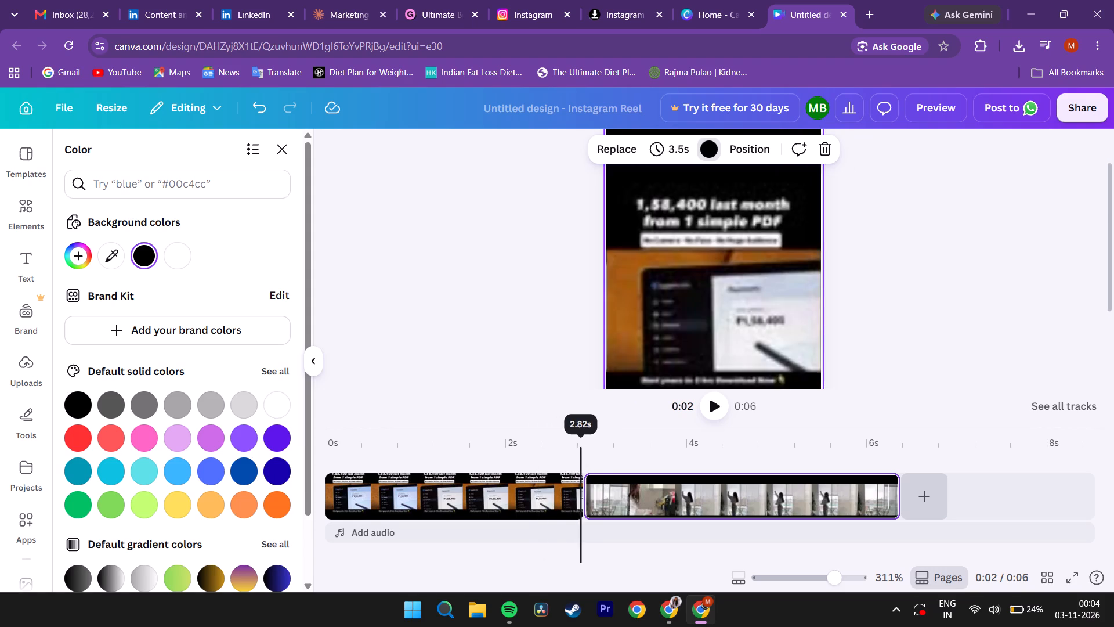
left_click_drag(584, 437, 592, 438)
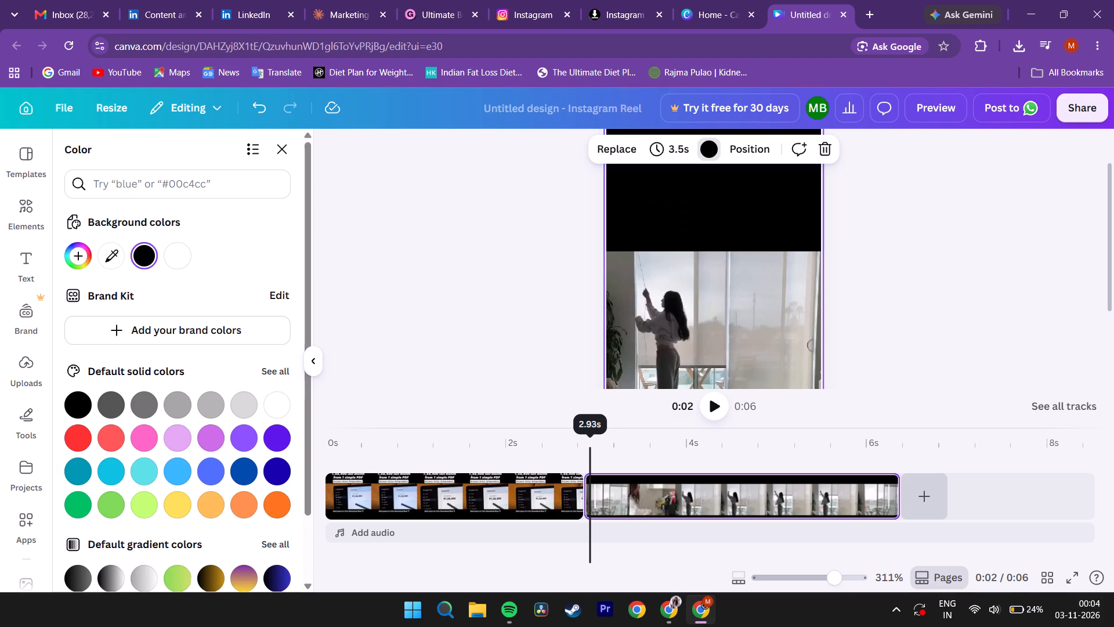
left_click_drag(592, 438, 629, 437)
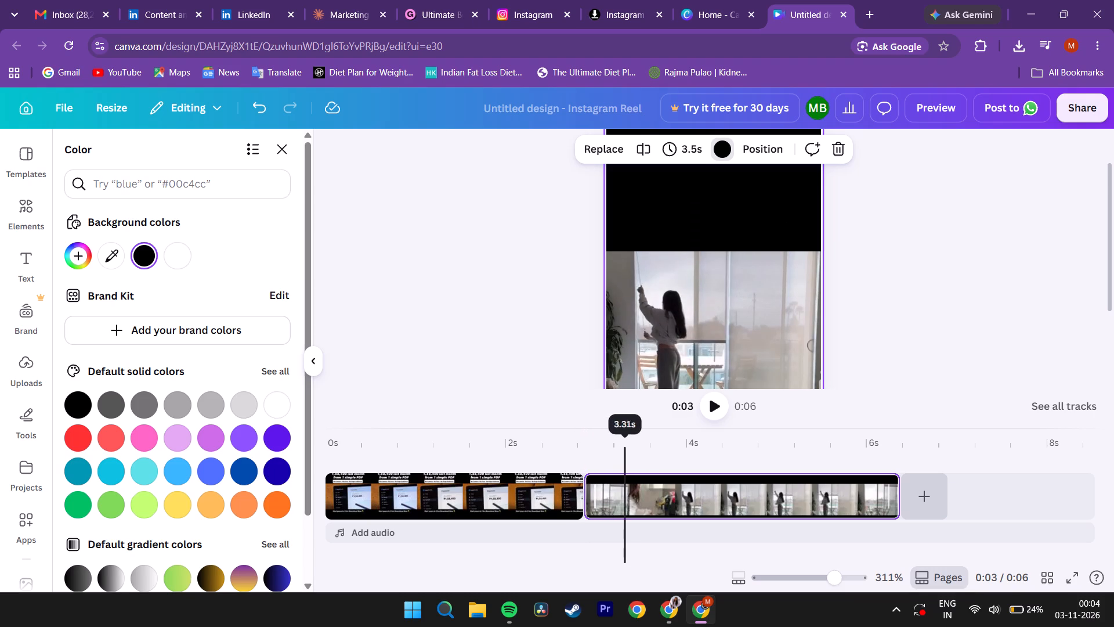
left_click_drag(629, 437, 720, 439)
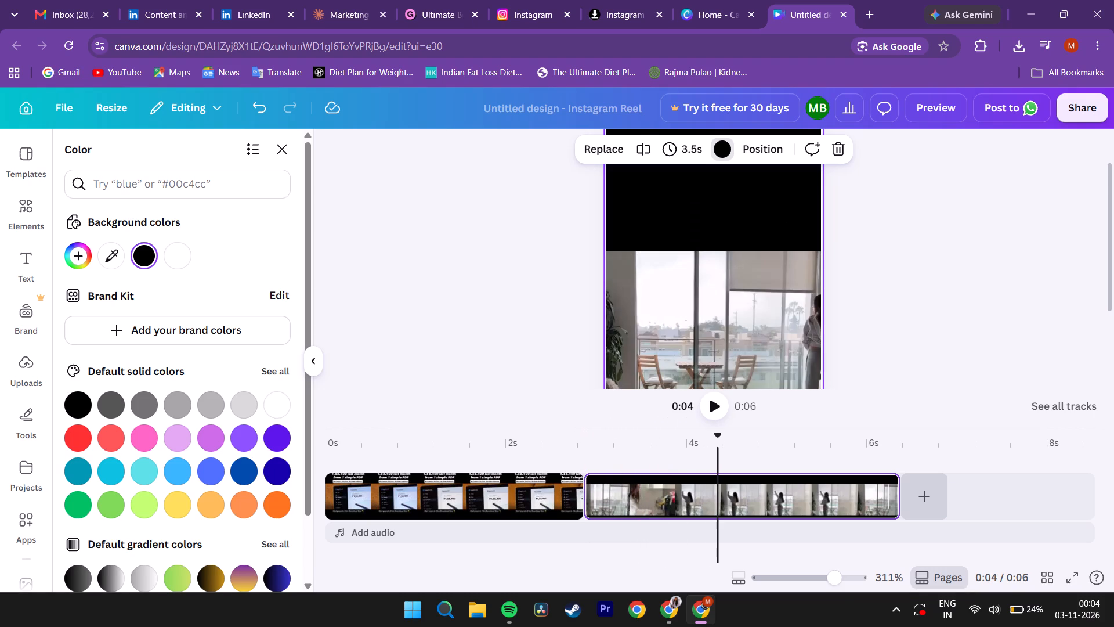
left_click_drag(719, 442, 746, 442)
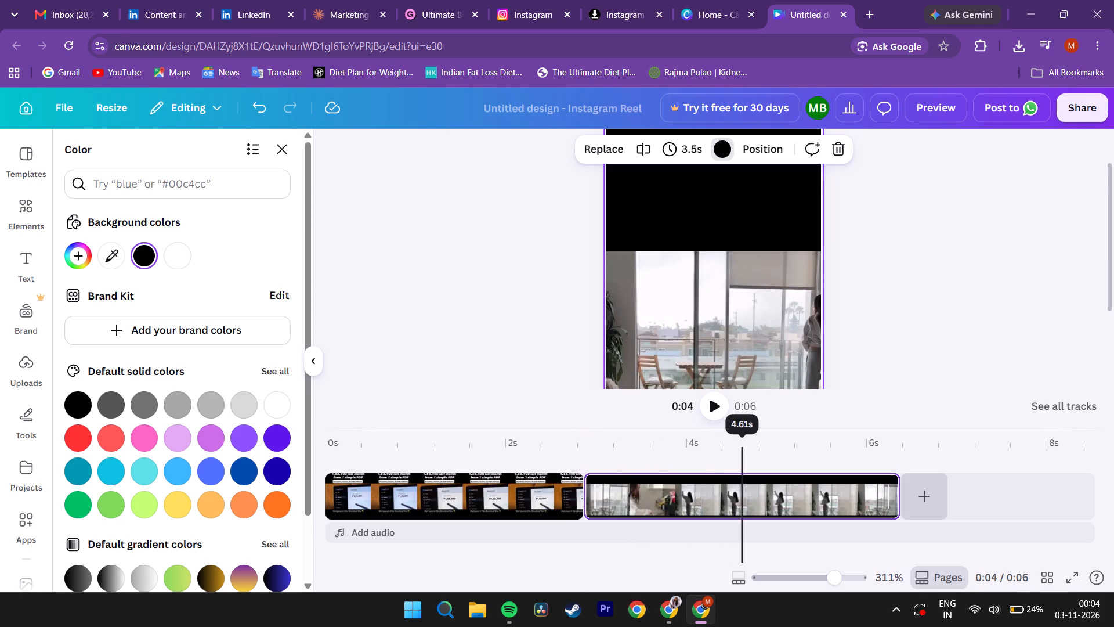
left_click_drag(746, 442, 768, 449)
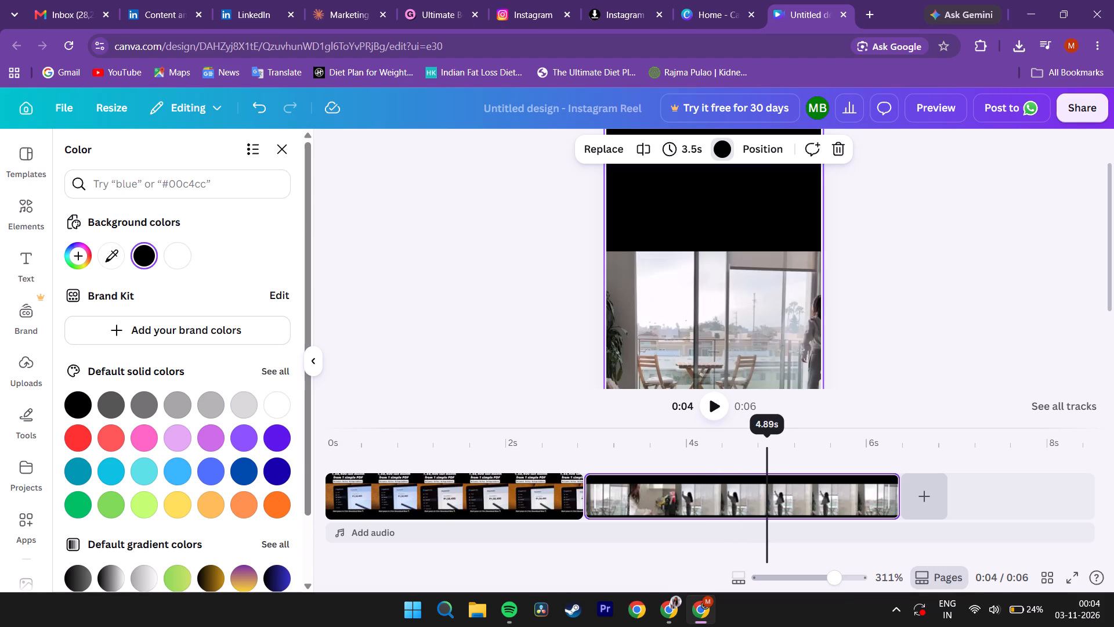
left_click_drag(768, 449, 784, 449)
Extend the end of the second page's window clip to about 4.6 s.
scroll(784, 474, "left", 1)
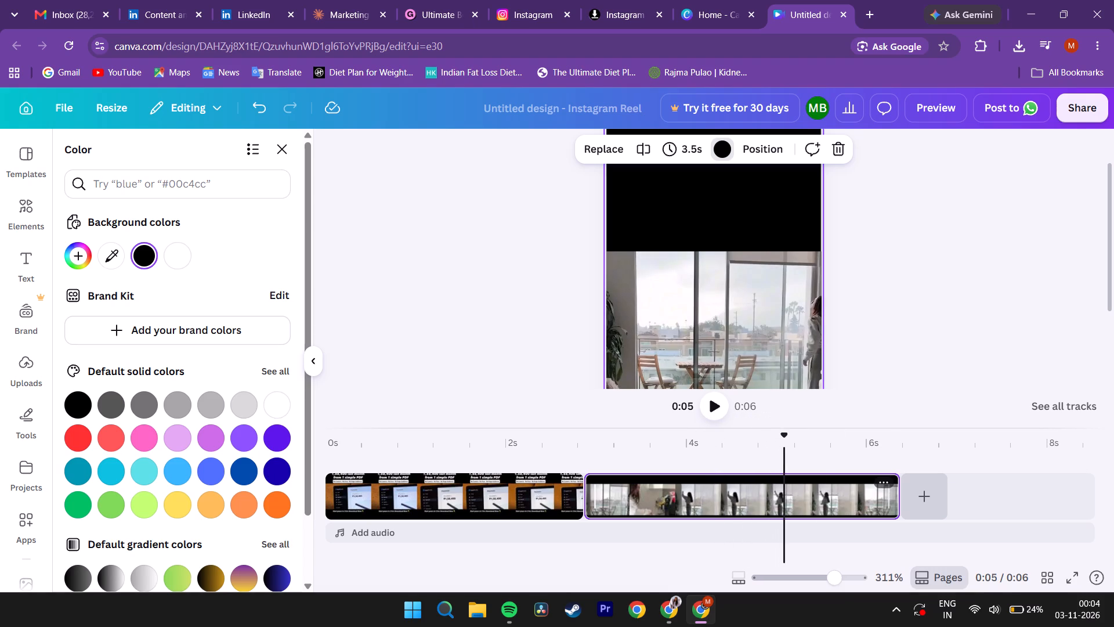
left_click_drag(889, 501, 992, 496)
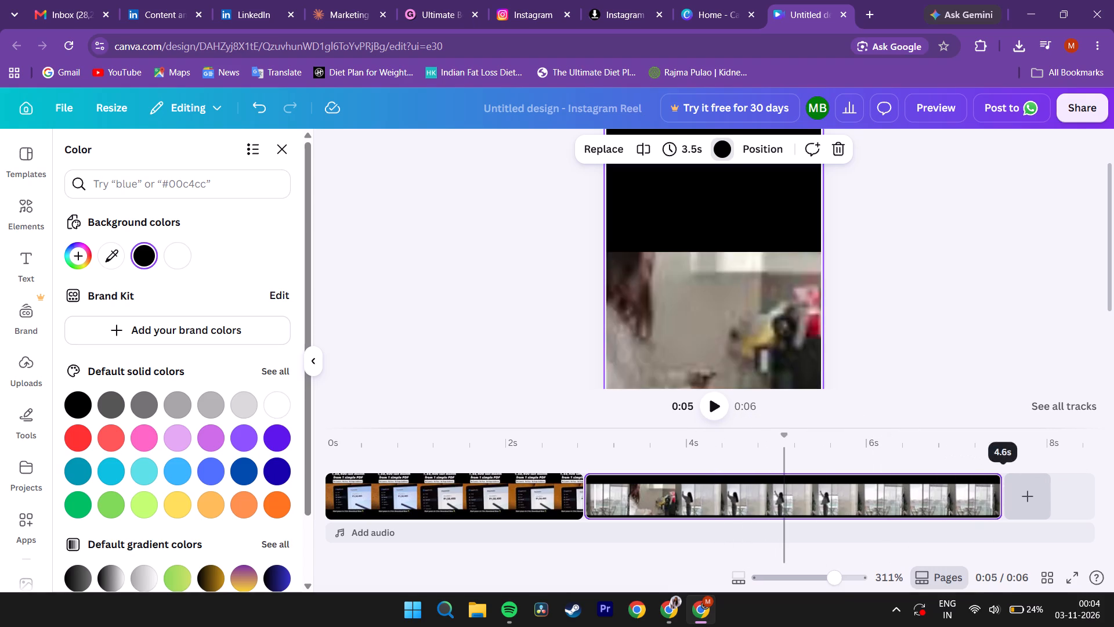
Scrub the second page between about 4 and 5.8 s to examine the woman raising the blind and the following scene change.
double_click(774, 456)
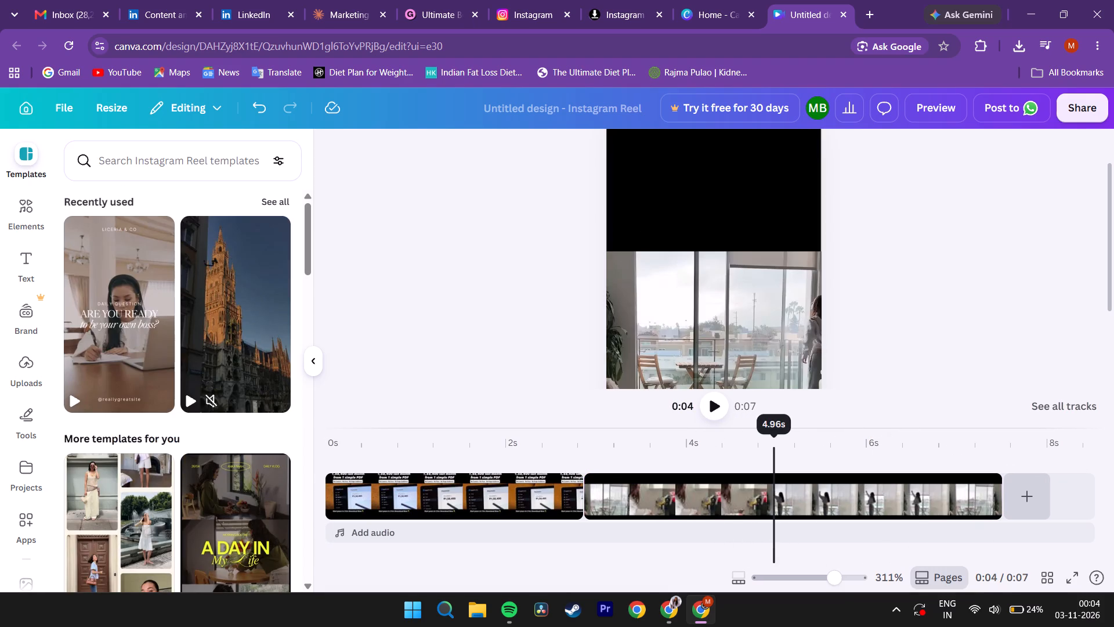
left_click_drag(772, 447, 825, 451)
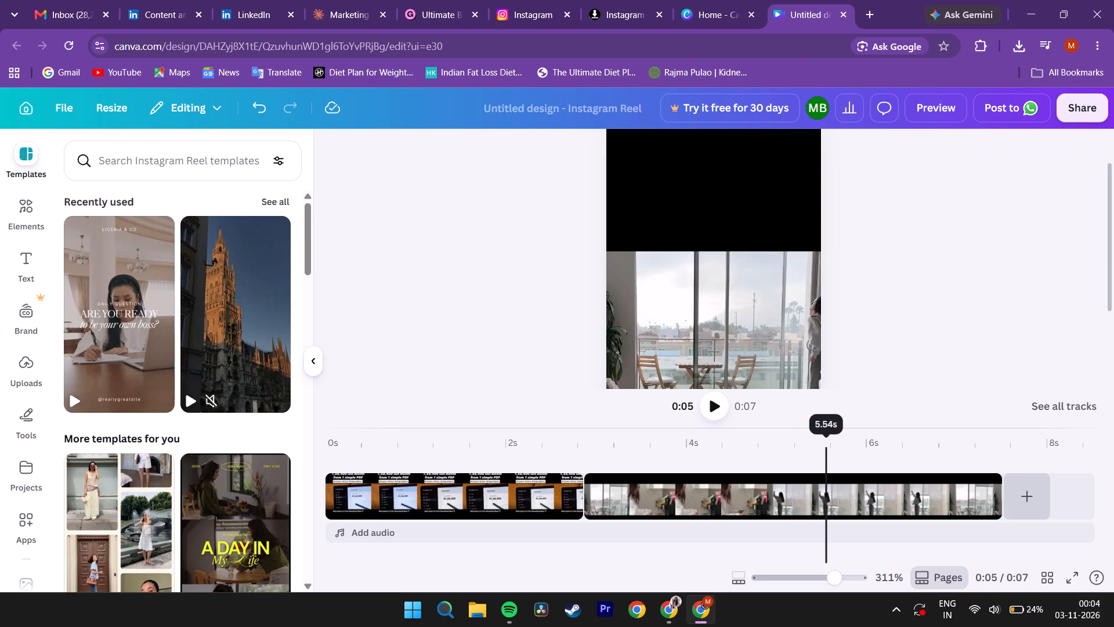
left_click_drag(825, 451, 844, 452)
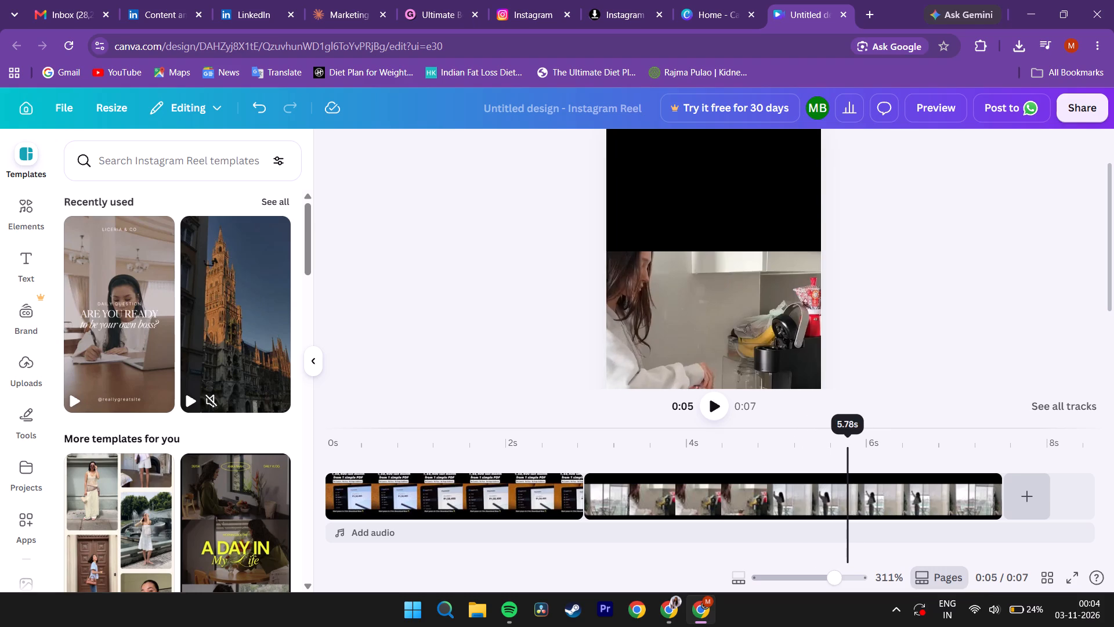
left_click_drag(844, 452, 712, 456)
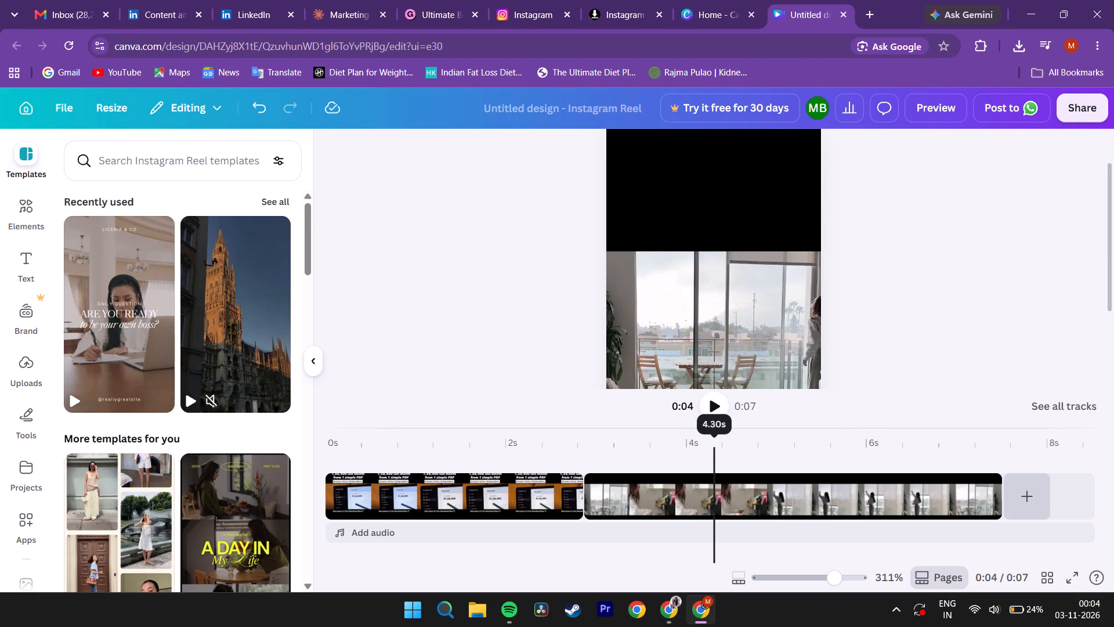
left_click_drag(712, 456, 706, 456)
left_click(706, 456)
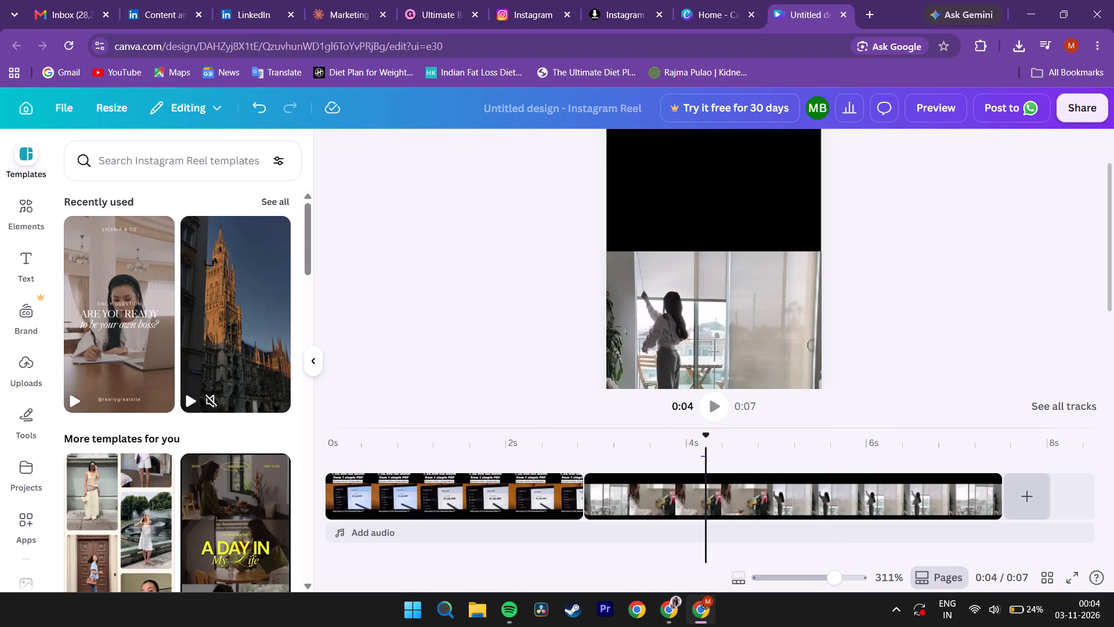
left_click_drag(704, 441, 714, 442)
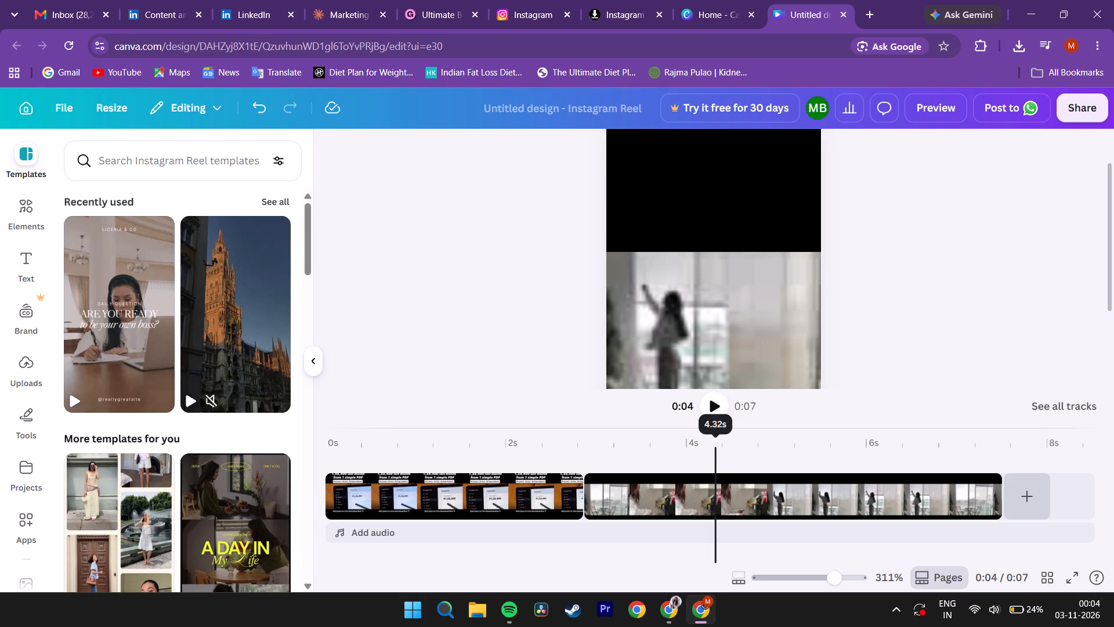
left_click_drag(714, 442, 694, 456)
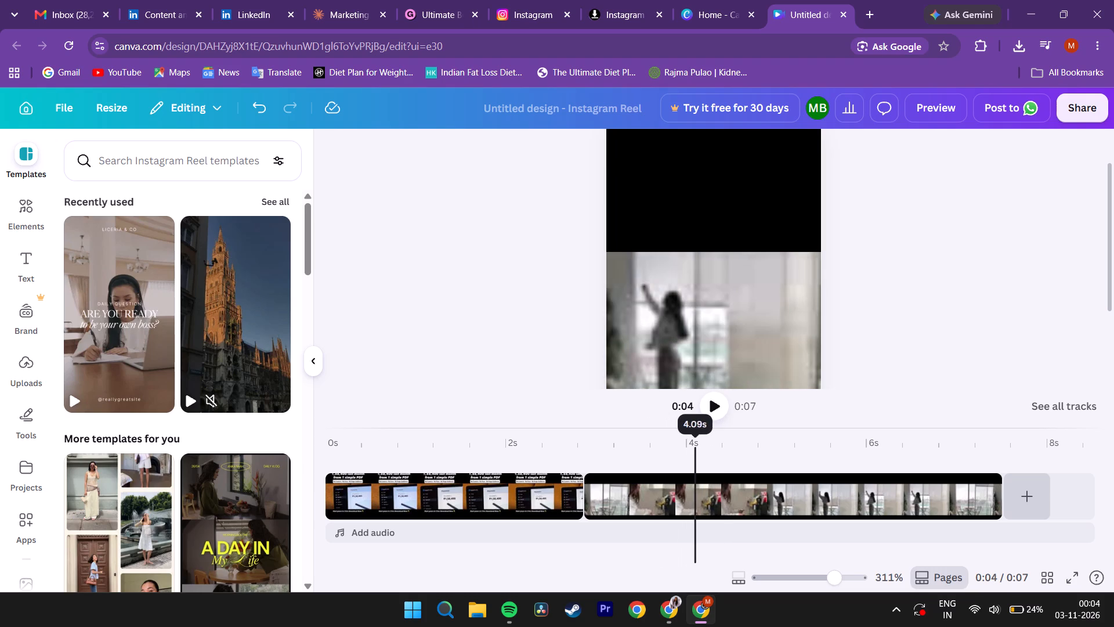
left_click_drag(694, 456, 726, 453)
left_click(726, 453)
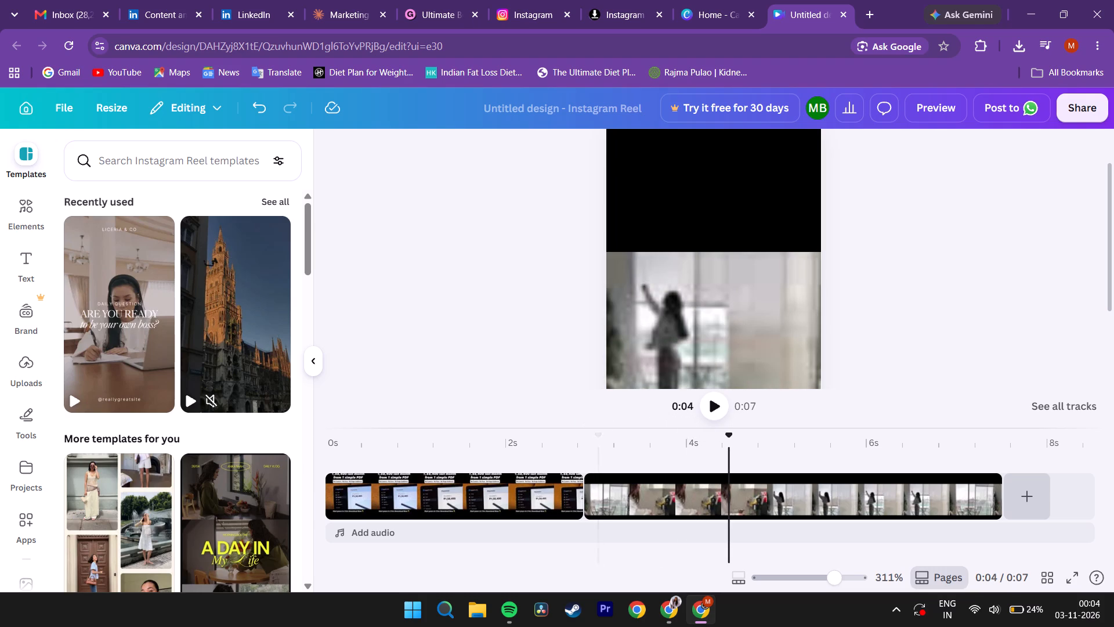
left_click_drag(731, 437, 720, 437)
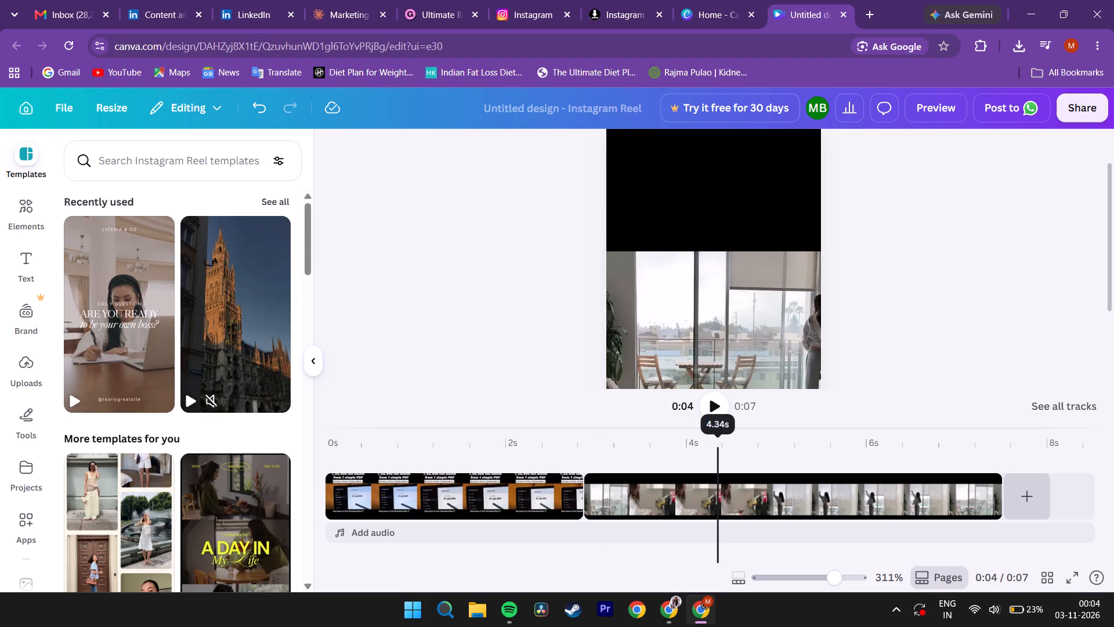
left_click_drag(720, 437, 702, 438)
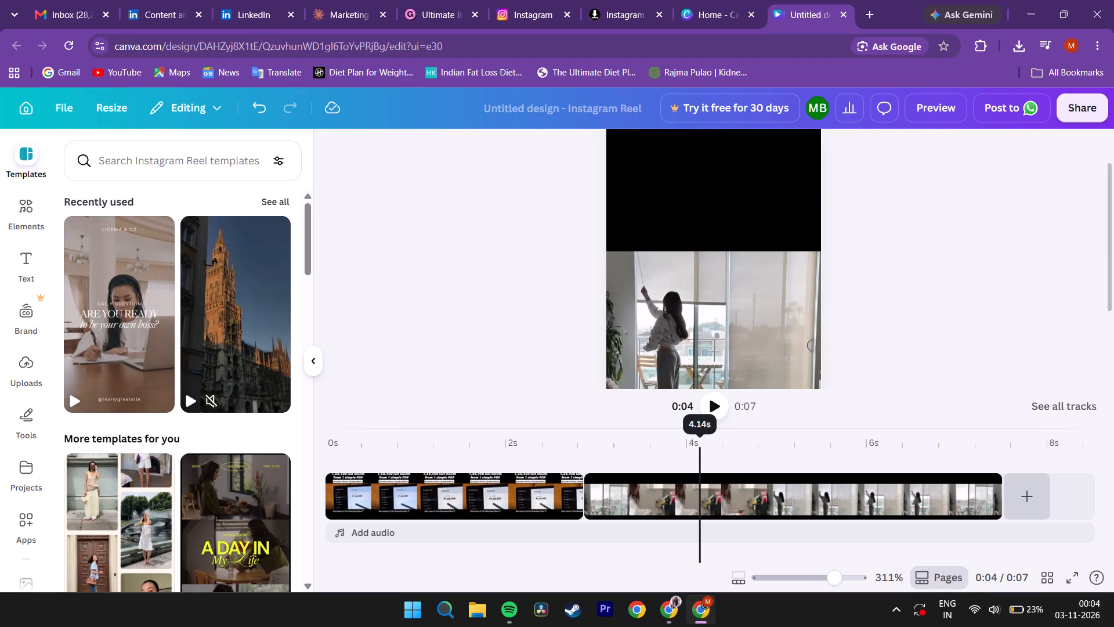
left_click_drag(702, 438, 689, 441)
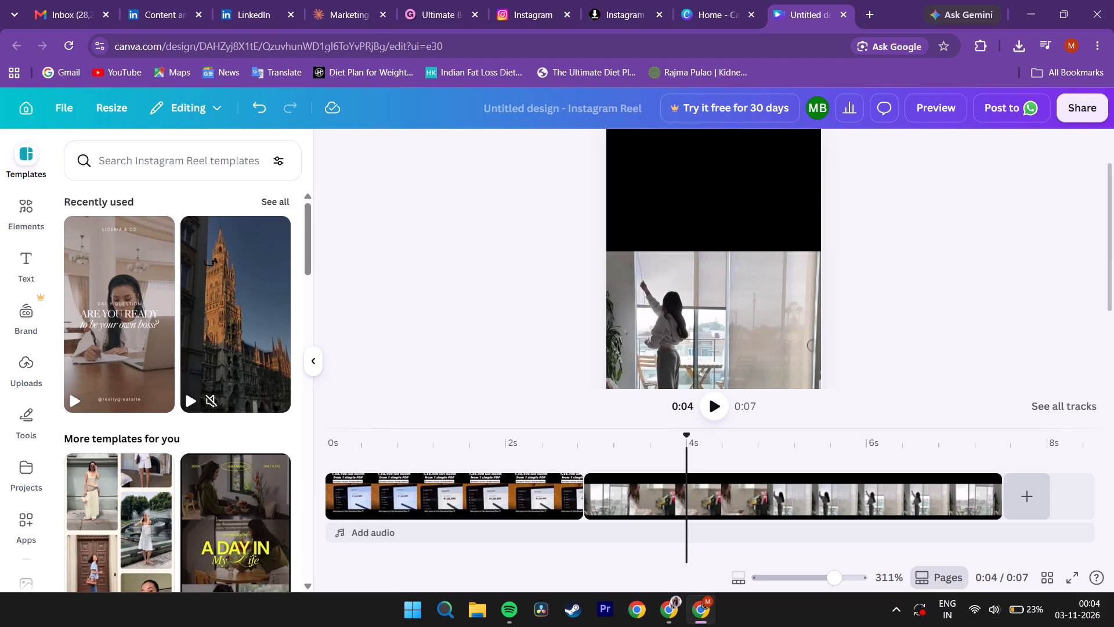
Split the second page at about 4 s, while the woman is still pulling the blind at the window.
left_click(655, 491)
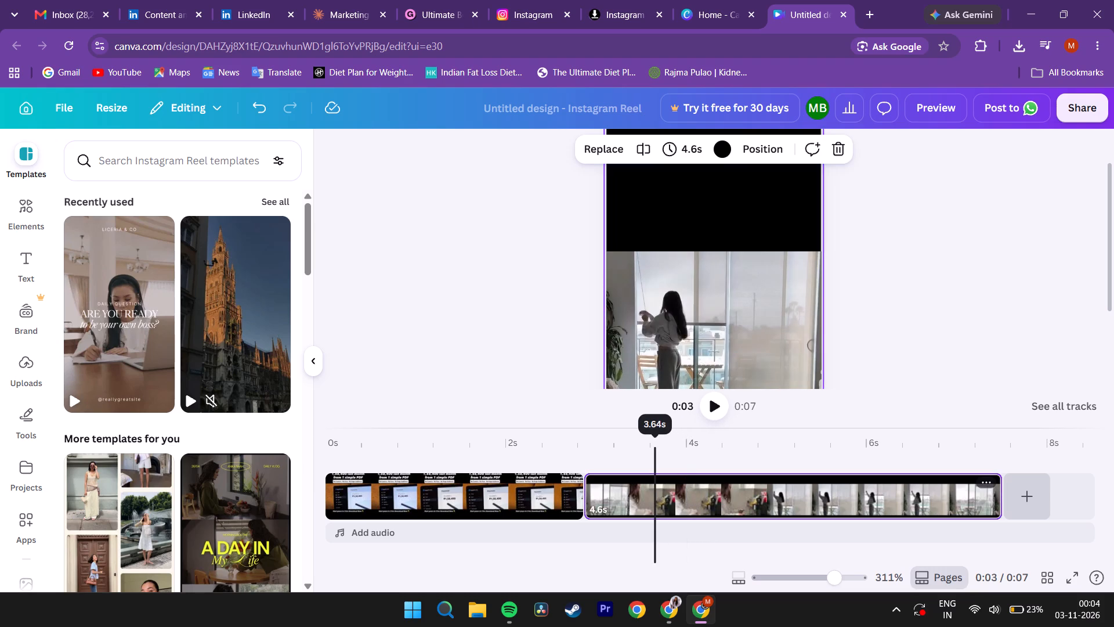
left_click_drag(654, 435, 677, 434)
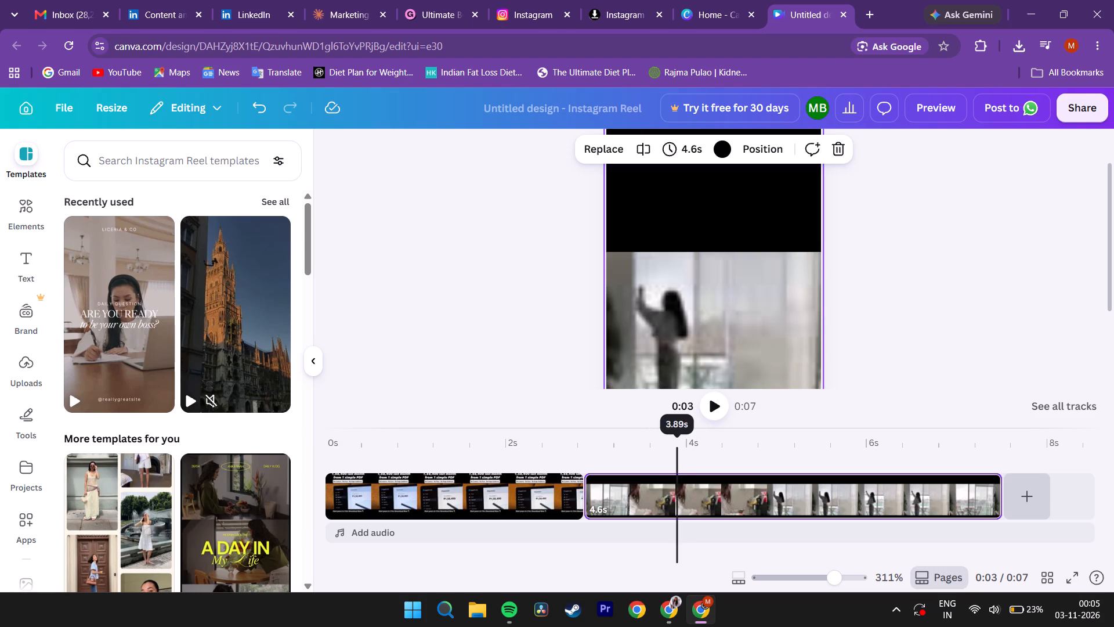
left_click_drag(677, 434, 685, 434)
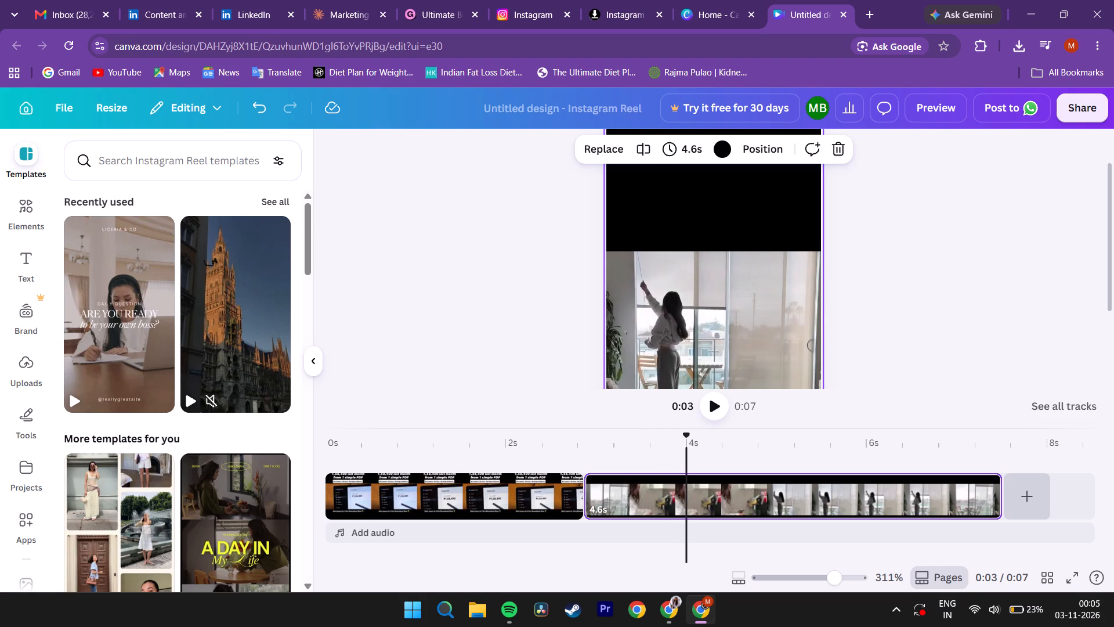
left_click(642, 156)
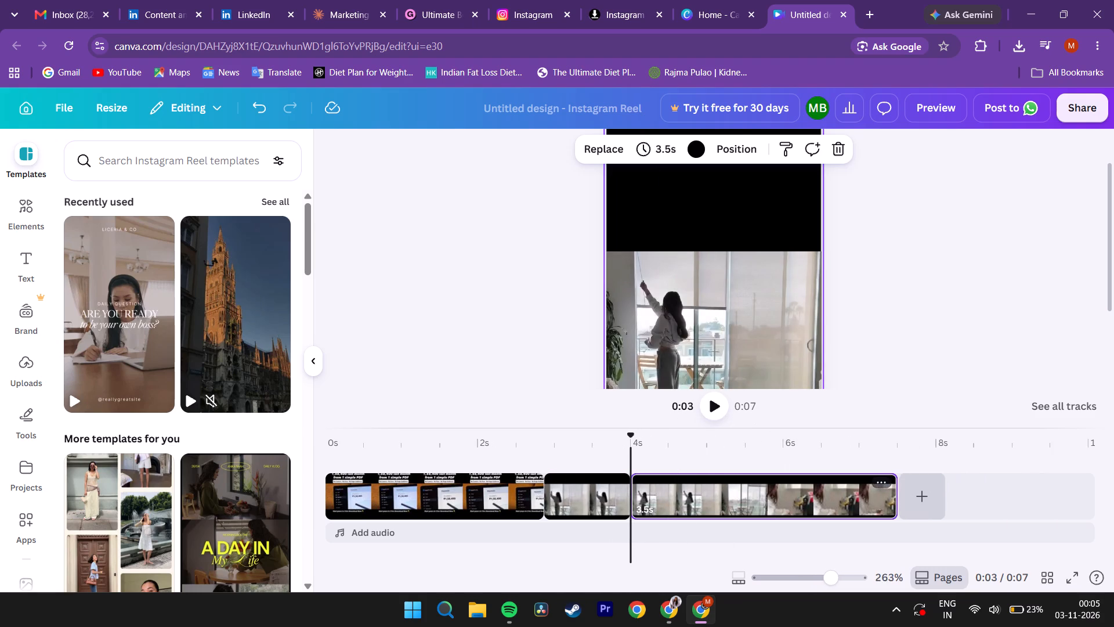
Extend the end of the third page, the portion after the split, to 6.8 s long.
left_click_drag(851, 502, 936, 493)
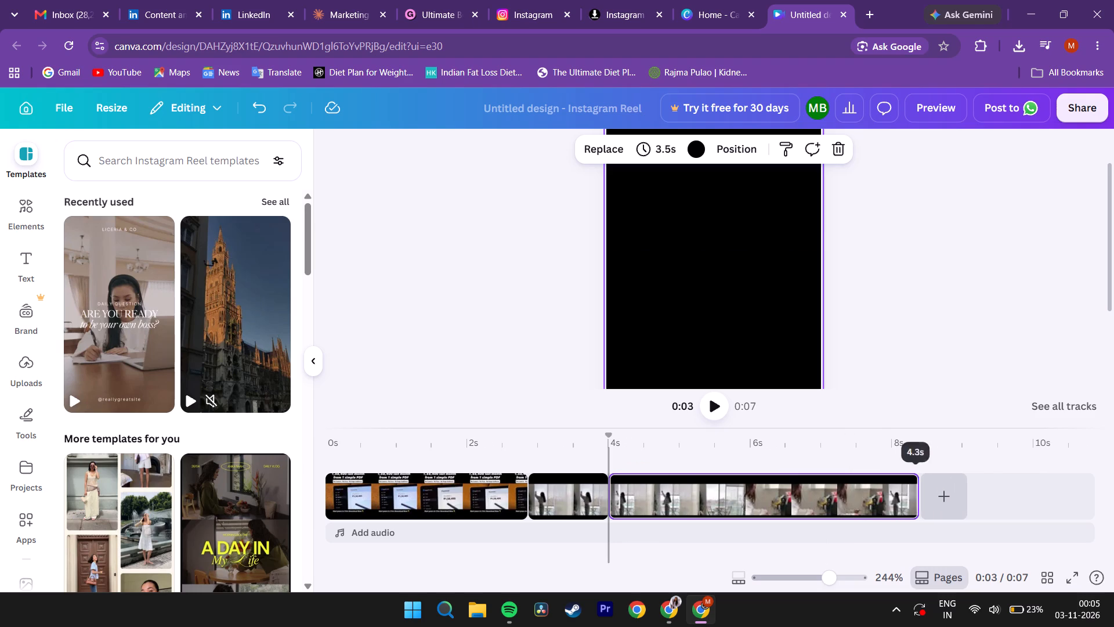
left_click_drag(936, 493, 1062, 492)
scroll(935, 507, "left", 2)
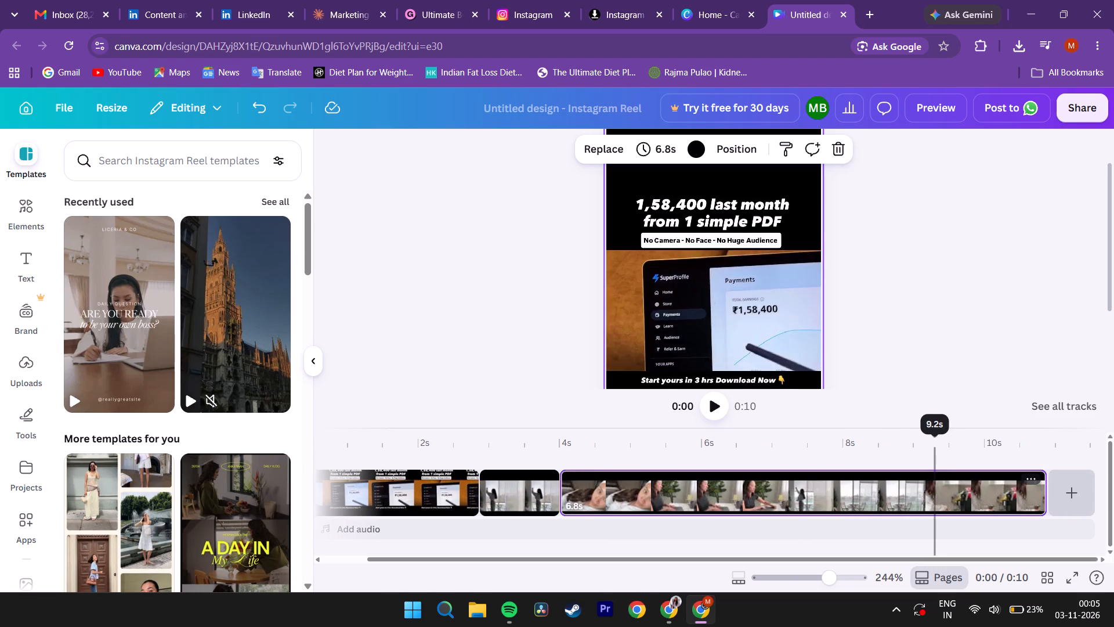
Scrub and play through the third page between about 5 s and 8 s, examining where the window and coffee-making scenes change.
left_click_drag(906, 445, 718, 465)
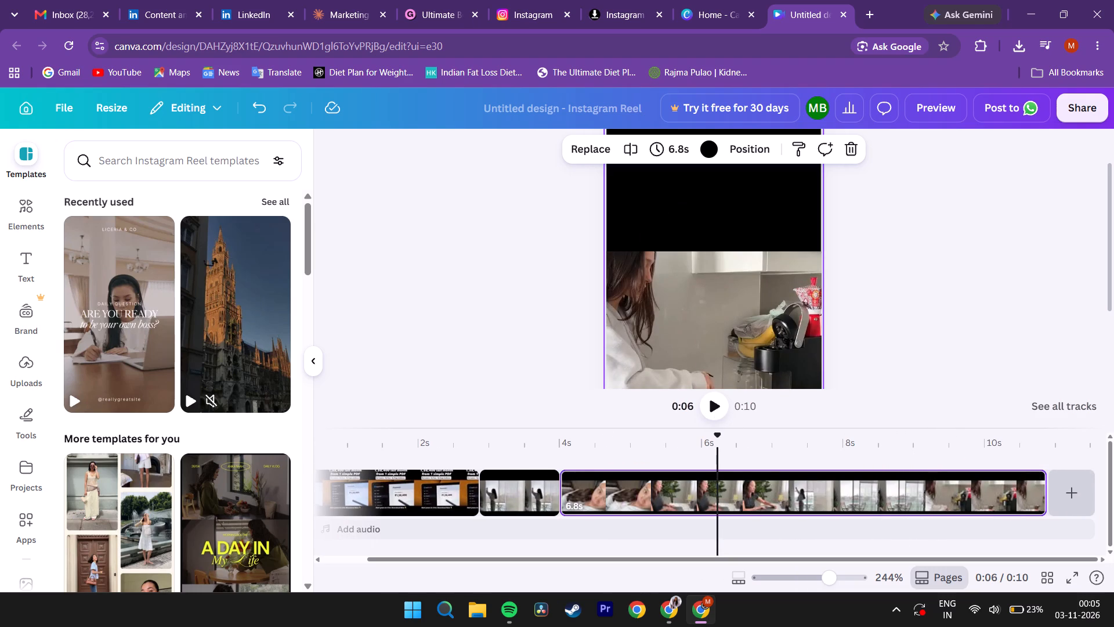
left_click_drag(718, 437, 678, 451)
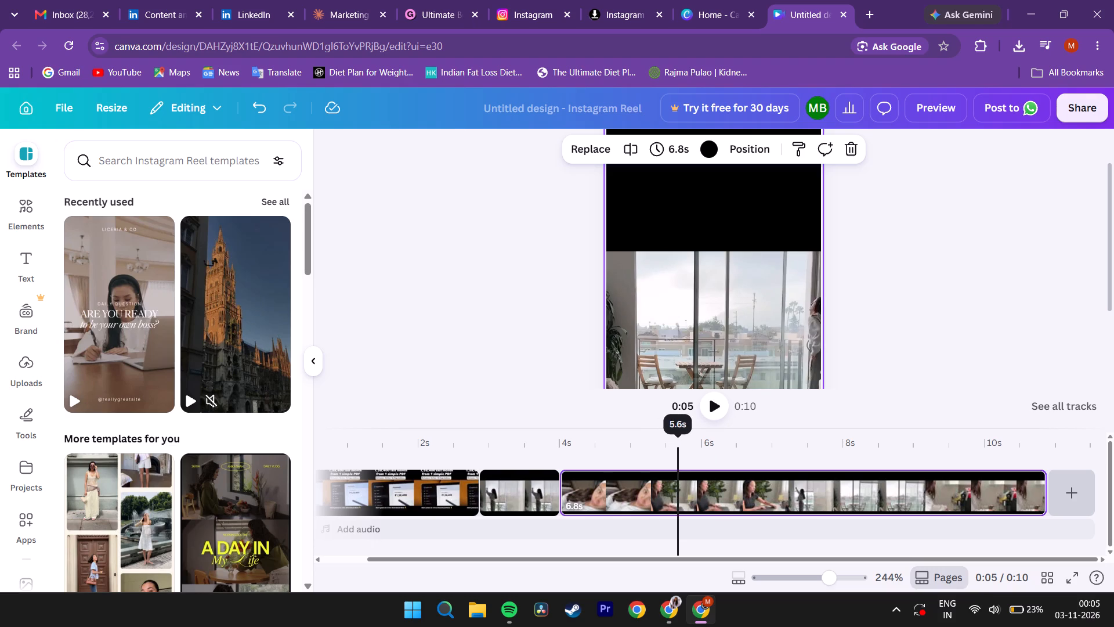
left_click_drag(678, 451, 659, 457)
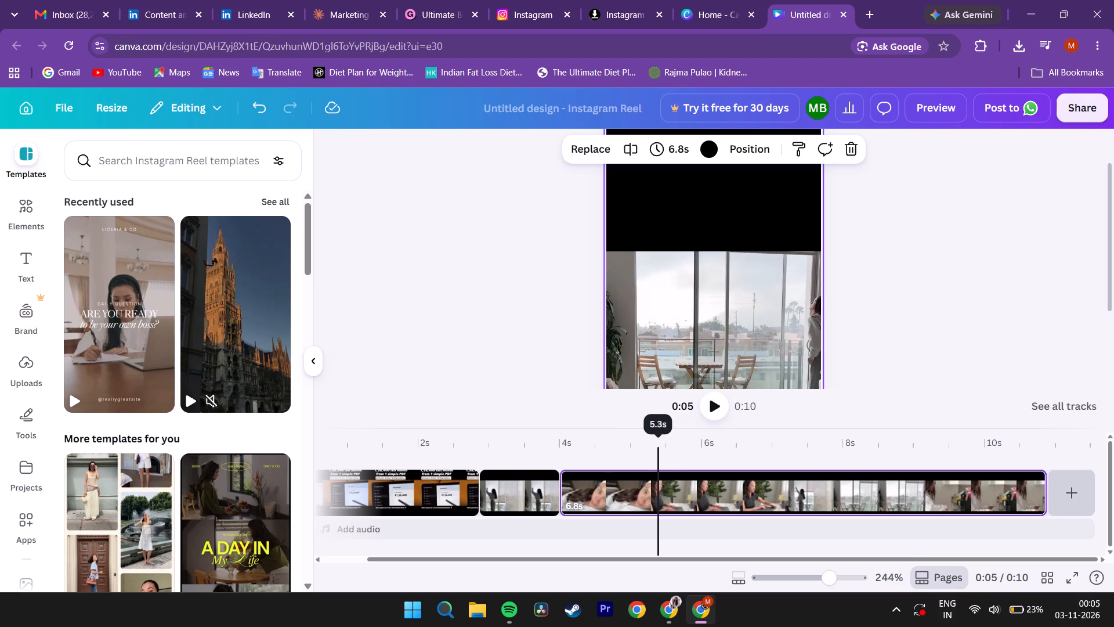
left_click_drag(659, 457, 669, 458)
left_click(669, 458)
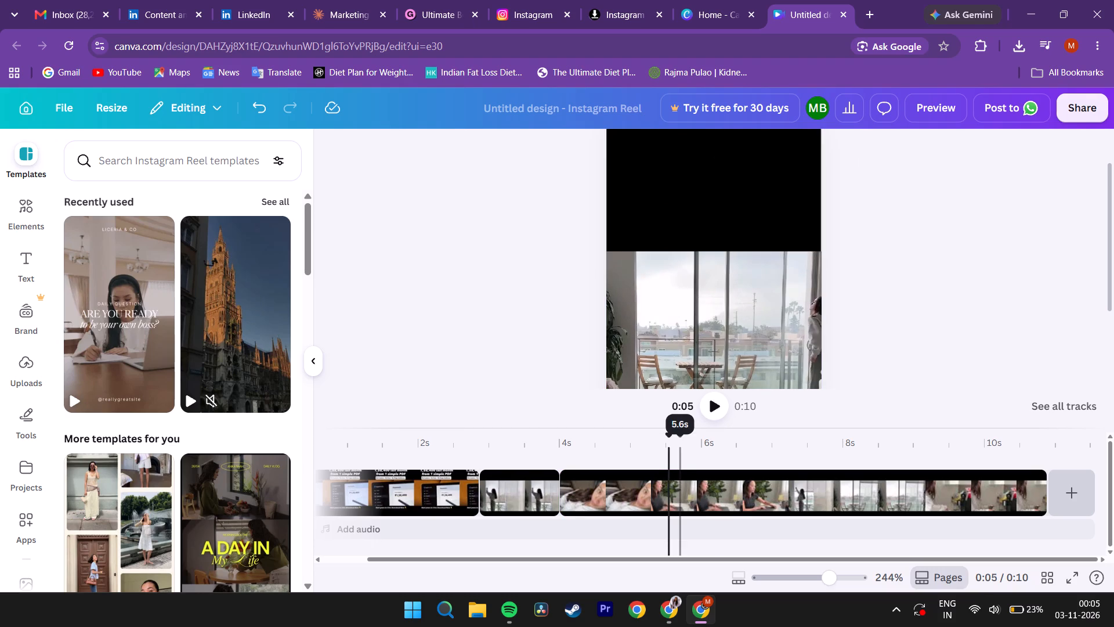
left_click(678, 489)
left_click(716, 408)
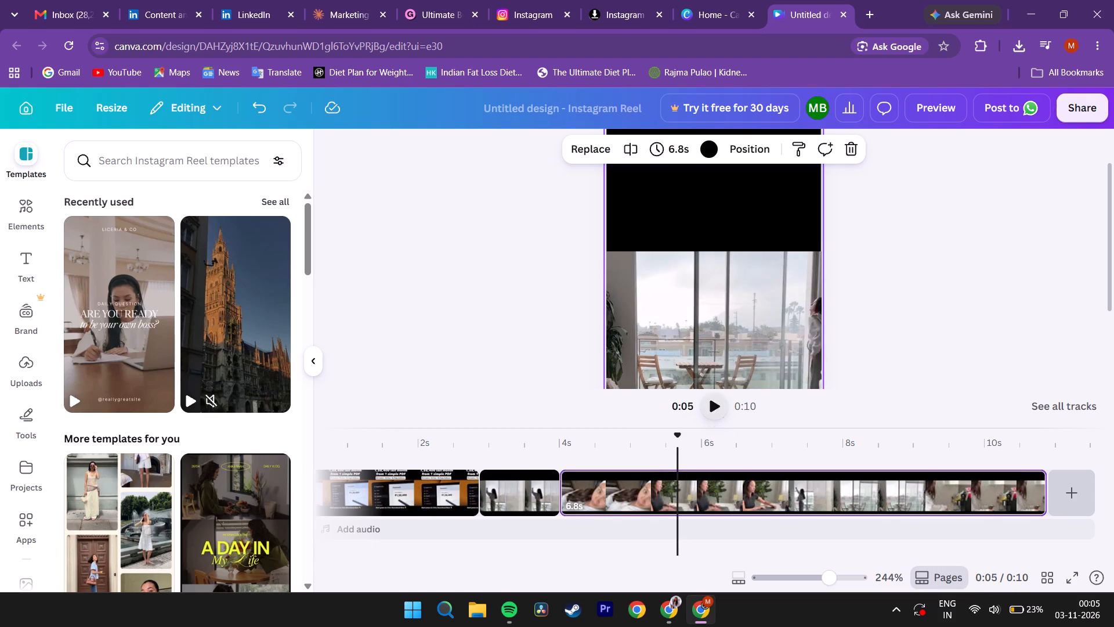
left_click(707, 408)
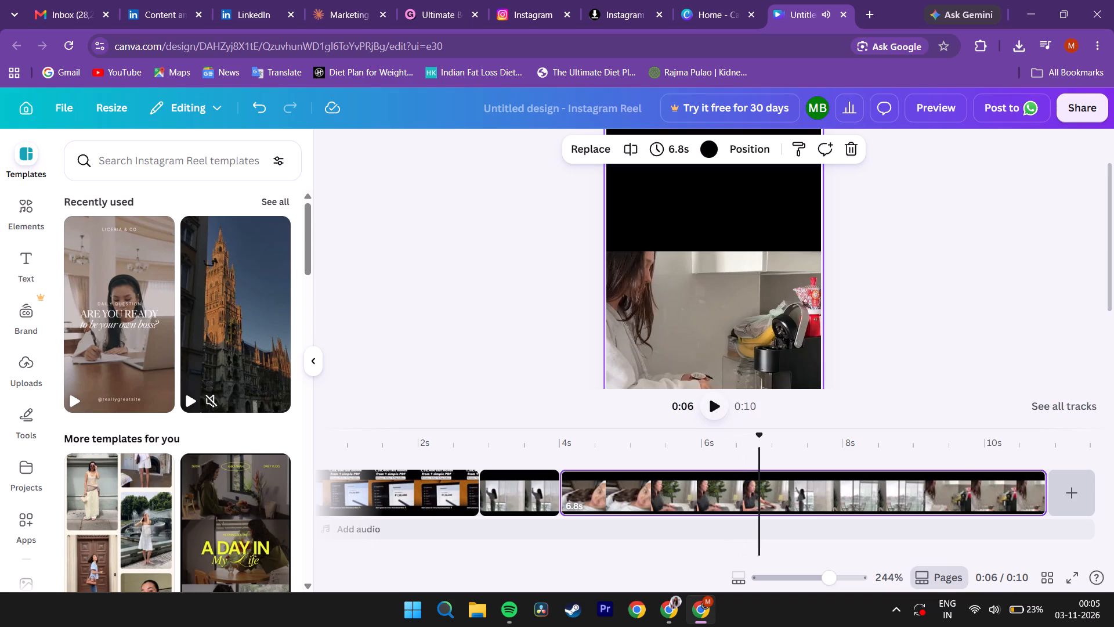
left_click_drag(758, 439, 695, 464)
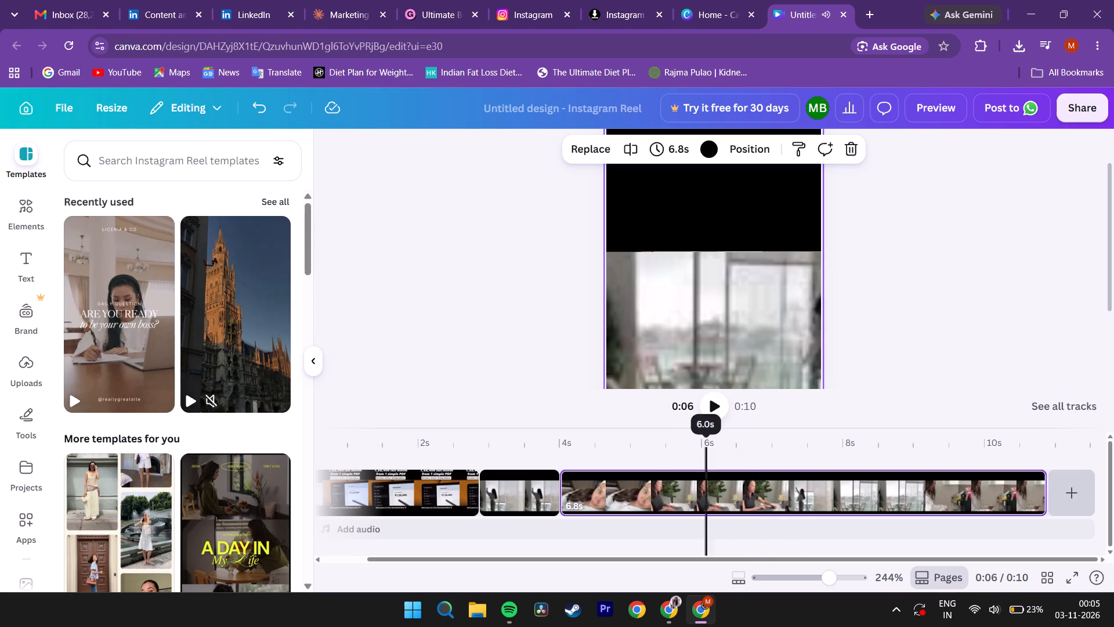
left_click_drag(695, 464, 835, 468)
scroll(801, 507, "left", 1)
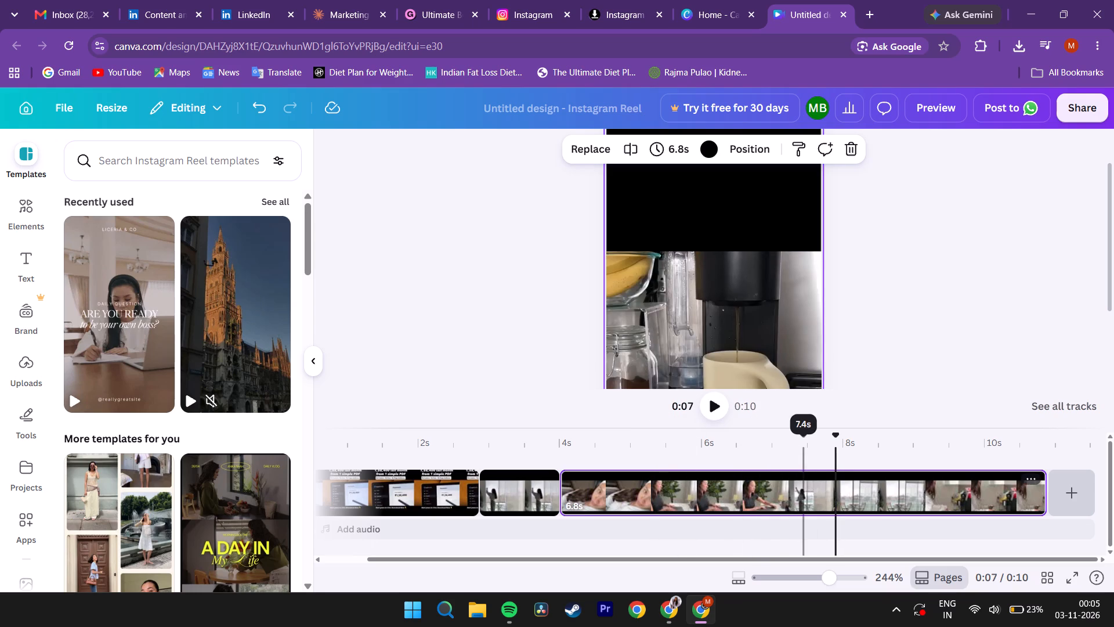
scroll(801, 507, "left", 1)
scroll(892, 499, "left", 1)
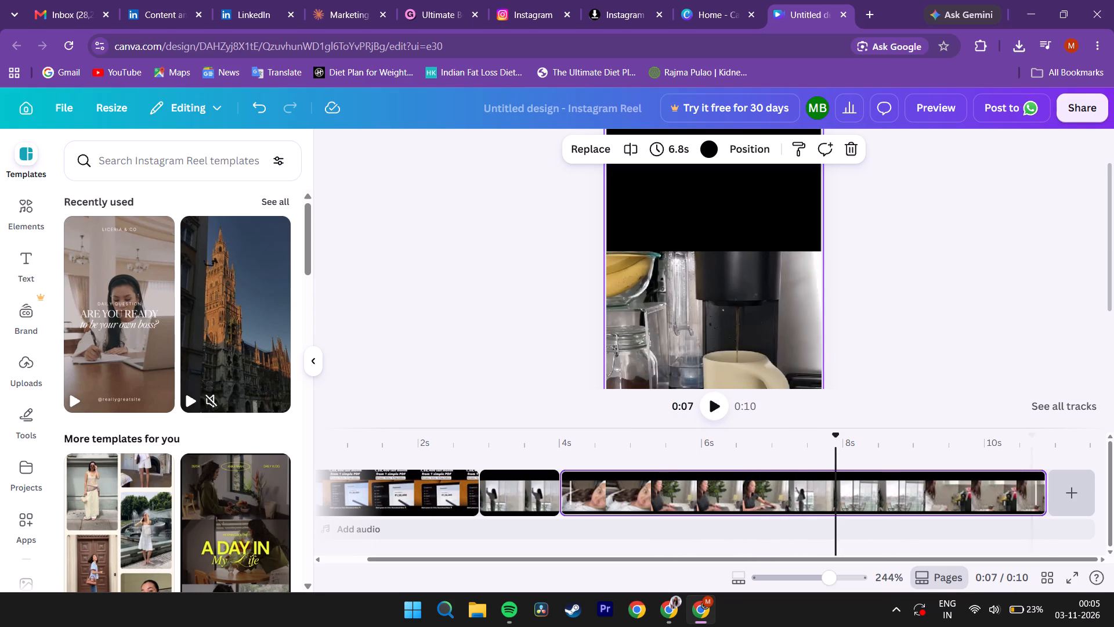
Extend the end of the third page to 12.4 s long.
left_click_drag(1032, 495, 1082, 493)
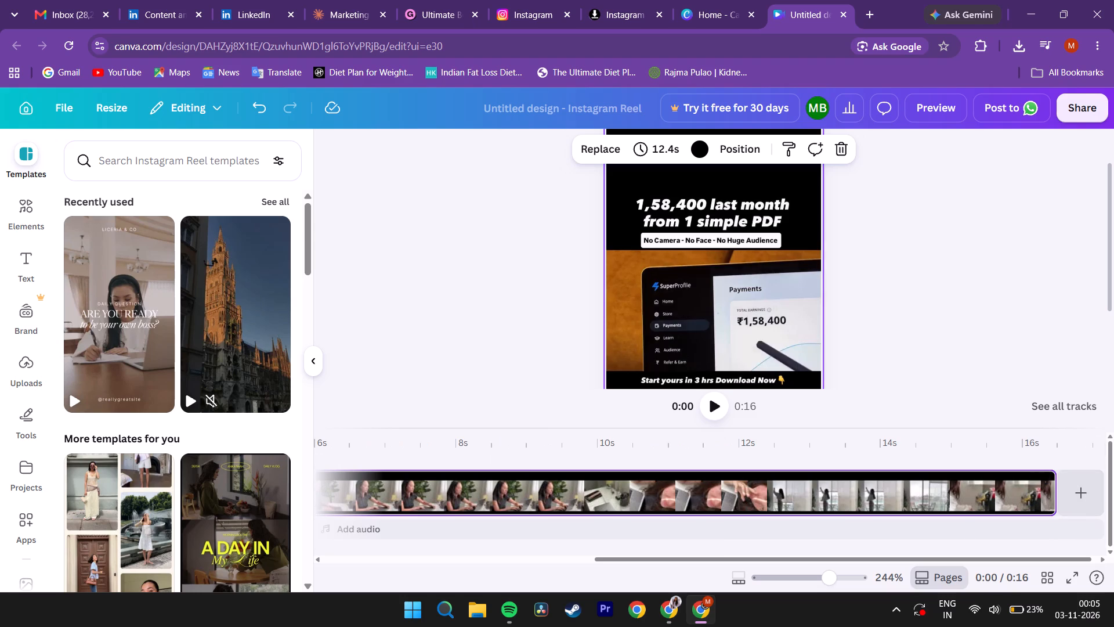
Scrub through the extended third page from about 8 s to 15 s, examining the selfie, laptop and desk scenes for cut points.
left_click(543, 451)
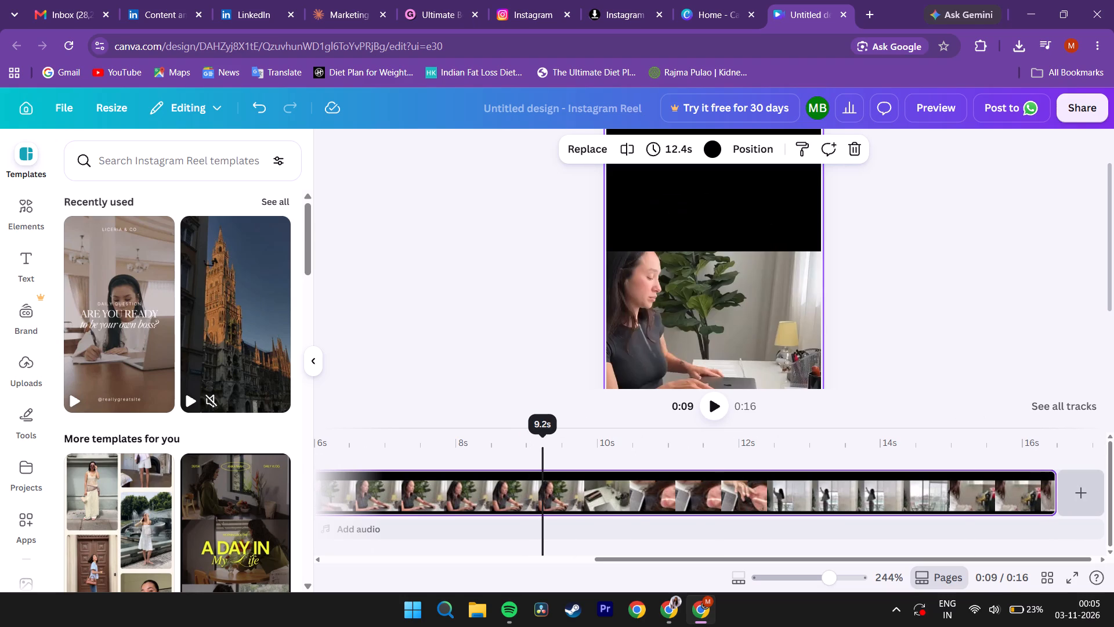
left_click_drag(544, 443, 486, 445)
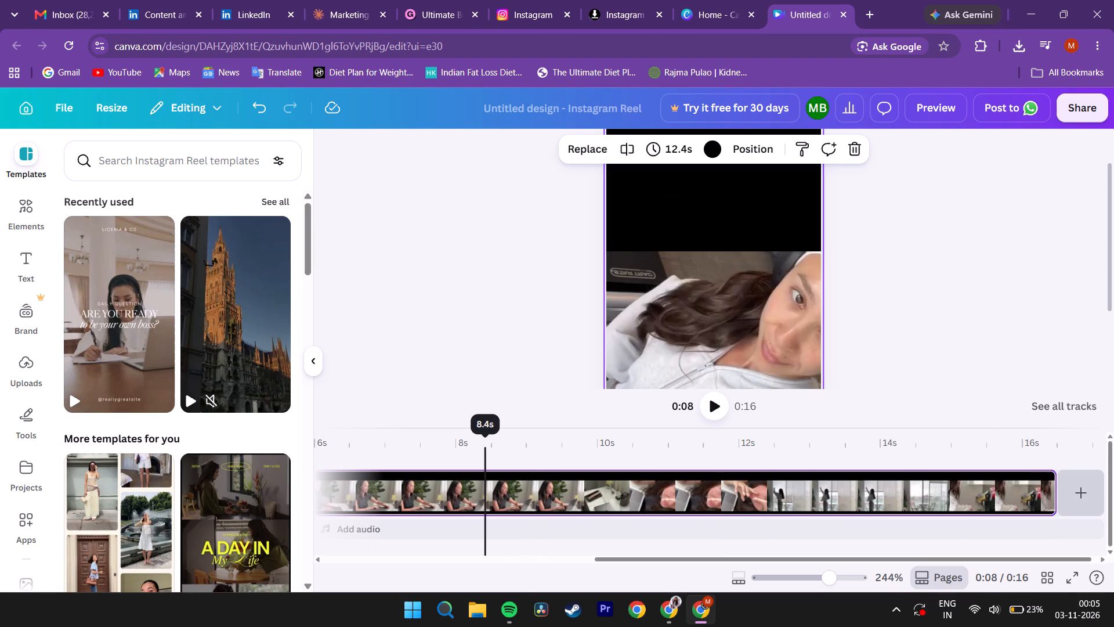
left_click_drag(486, 445, 447, 452)
scroll(447, 452, "right", 1)
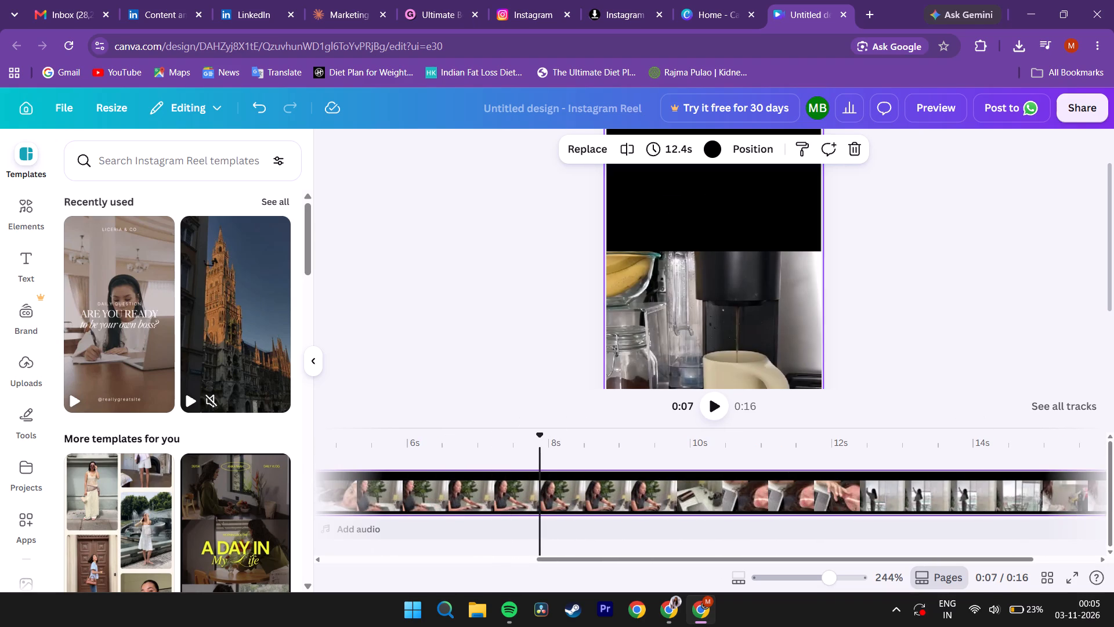
left_click_drag(538, 437, 568, 468)
scroll(568, 468, "left", 2)
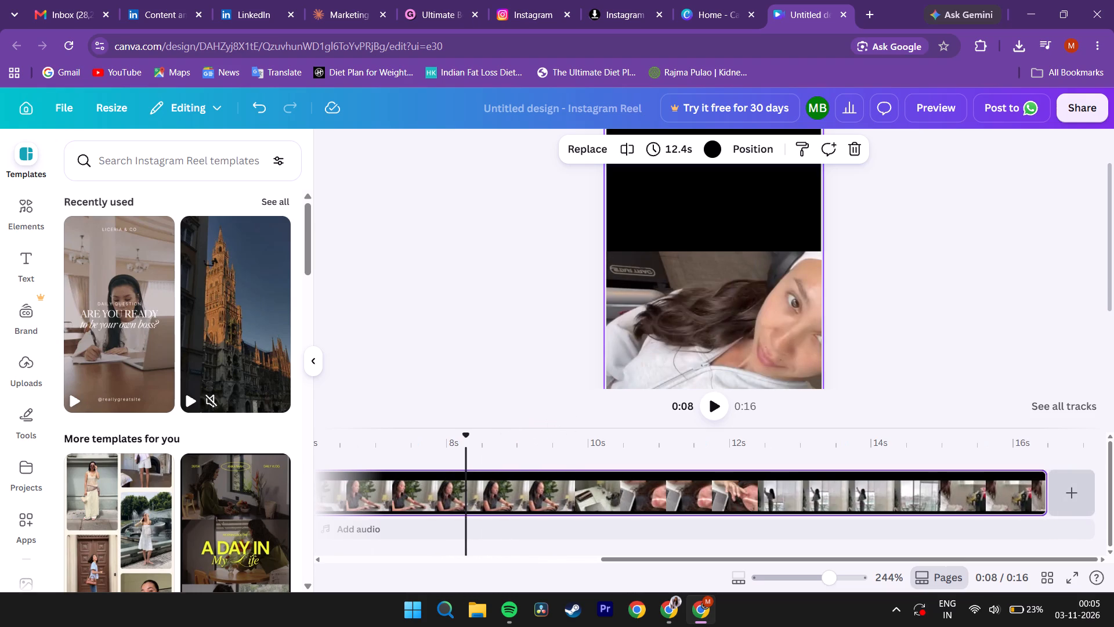
scroll(568, 468, "left", 1)
left_click_drag(665, 444, 684, 445)
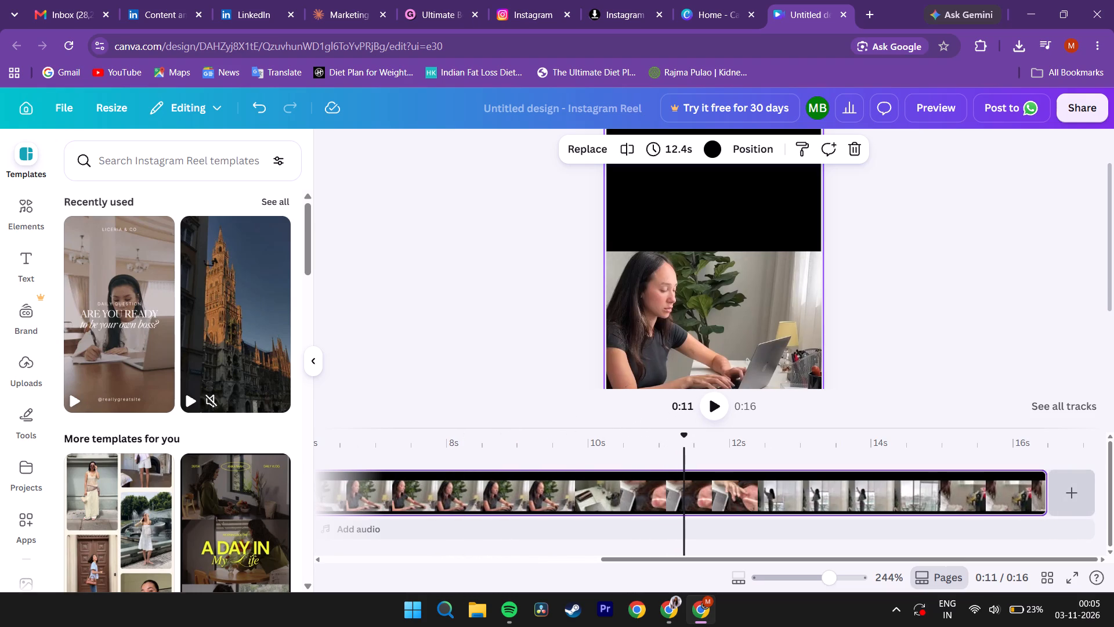
left_click_drag(682, 436, 637, 441)
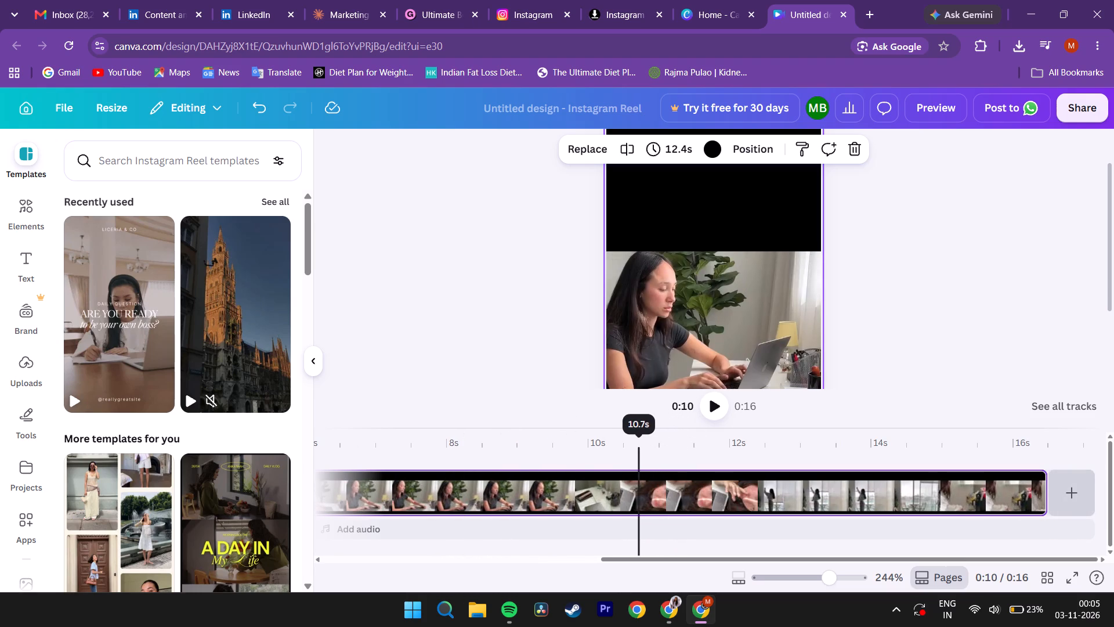
left_click_drag(637, 441, 639, 441)
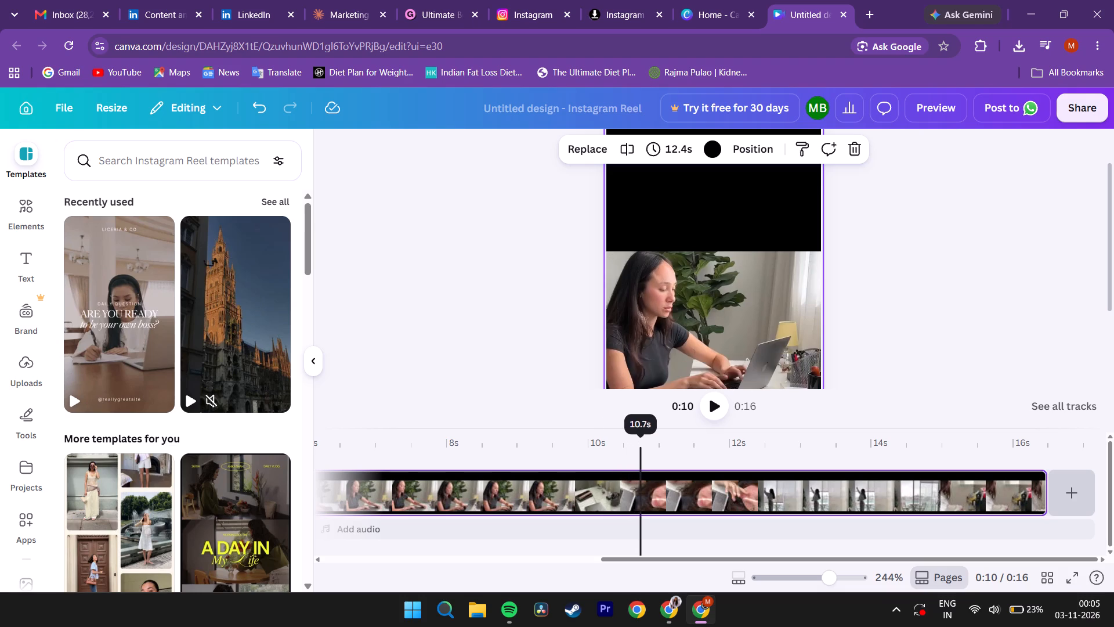
left_click_drag(639, 441, 642, 441)
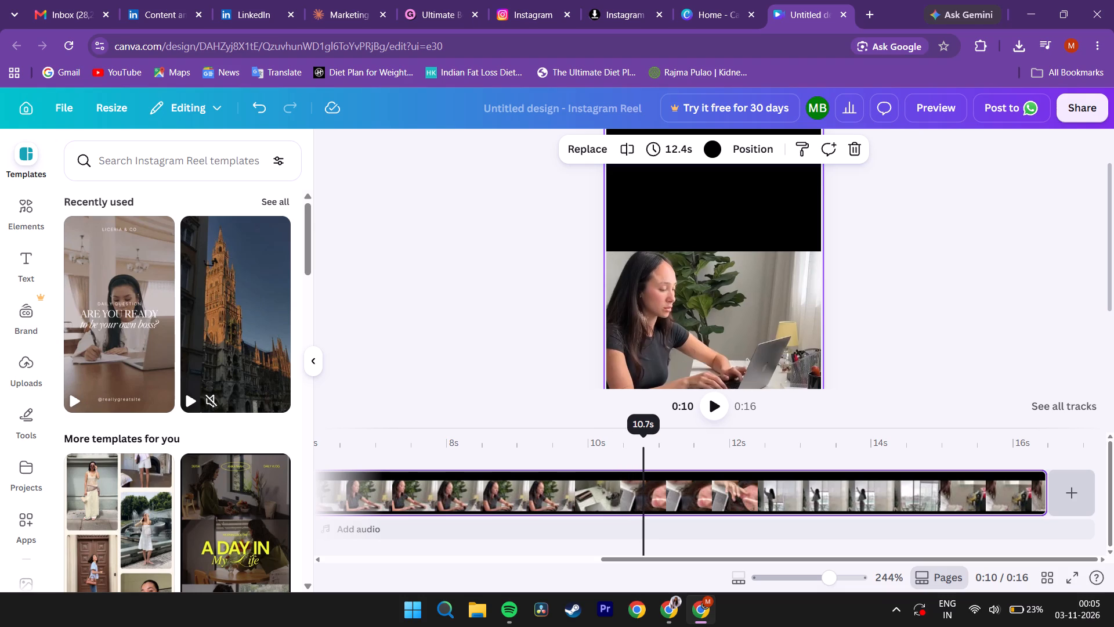
left_click_drag(642, 441, 660, 441)
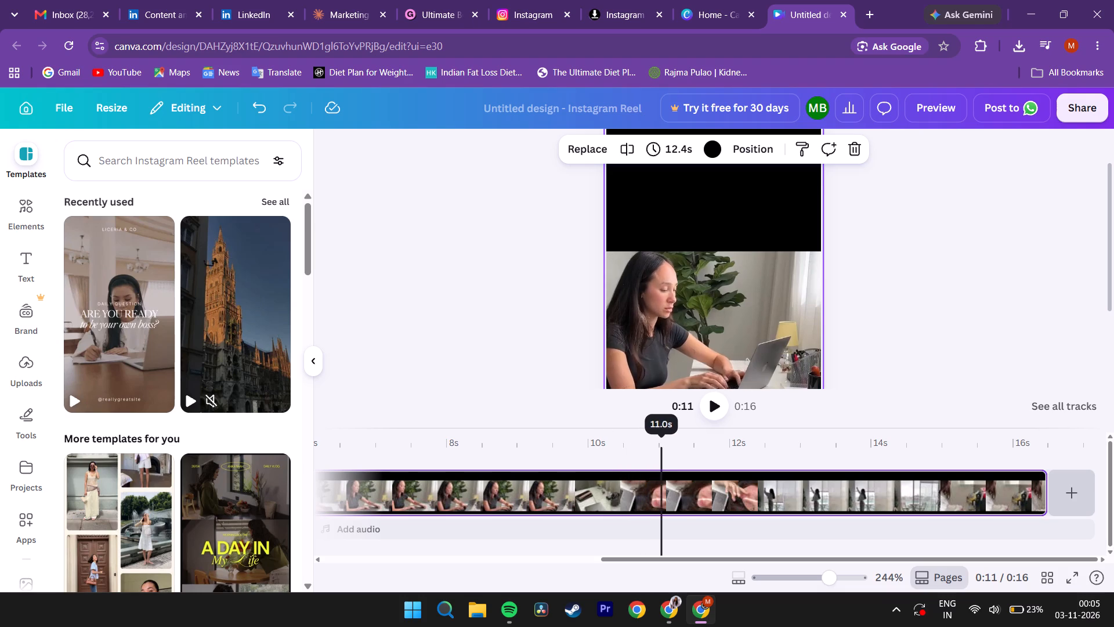
left_click_drag(660, 441, 725, 439)
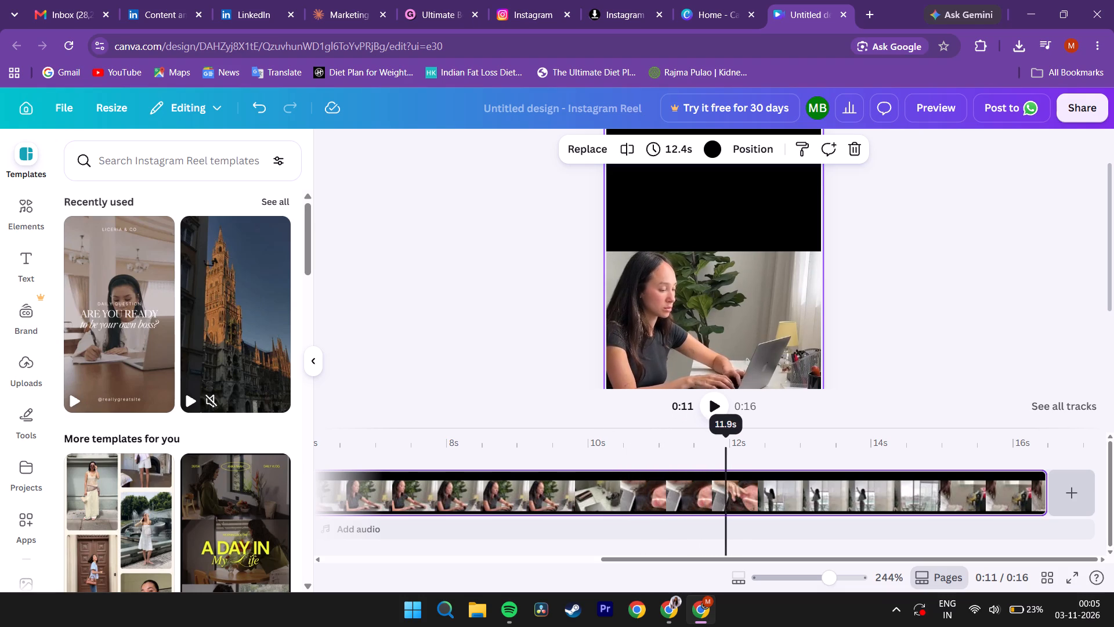
left_click_drag(725, 439, 831, 442)
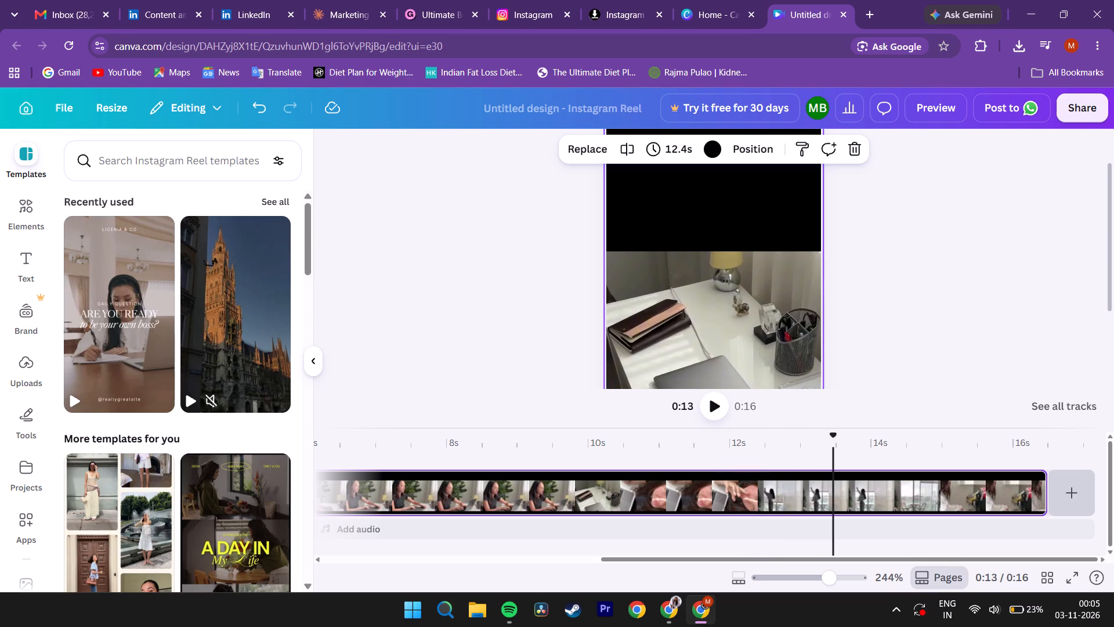
left_click_drag(834, 442, 874, 444)
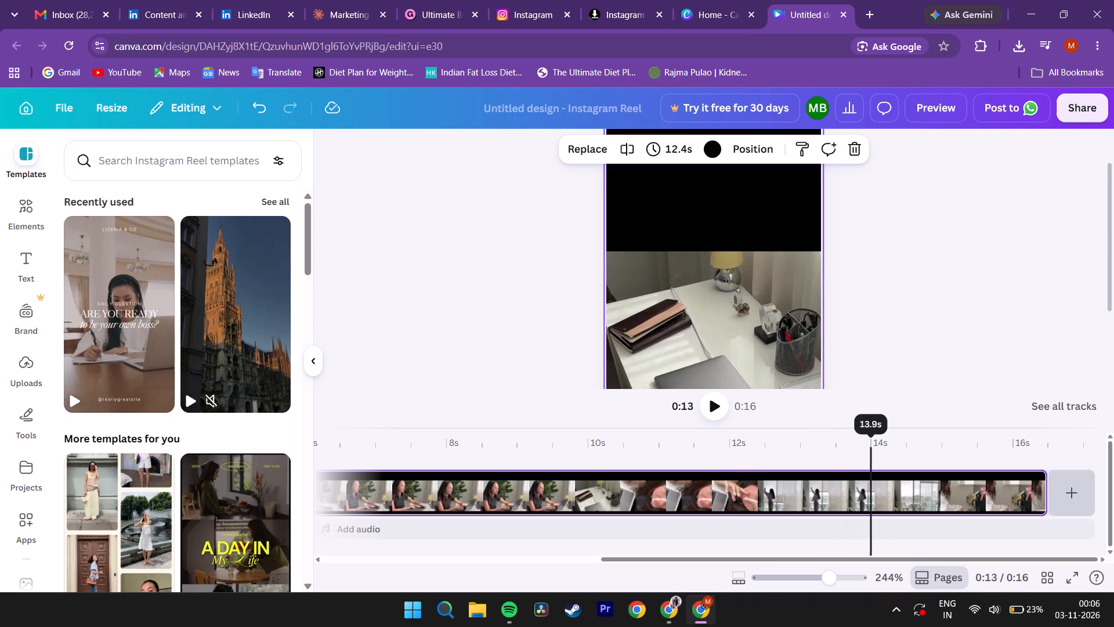
left_click_drag(874, 444, 954, 448)
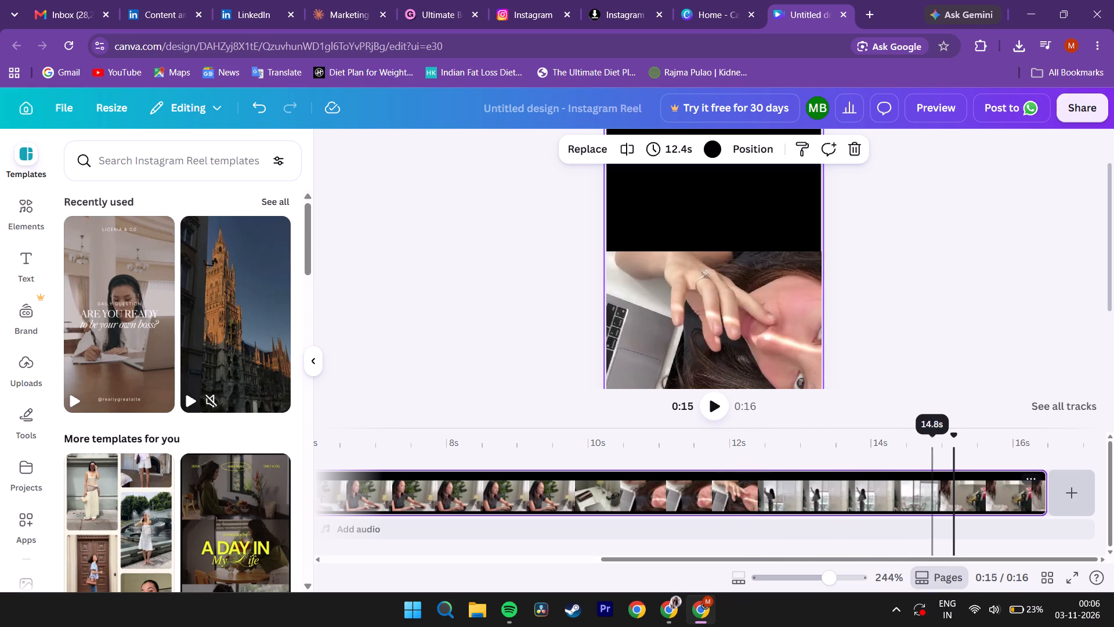
Extend the end of the third page to 1:11 long, past the end of the video footage.
scroll(947, 484, "left", 2)
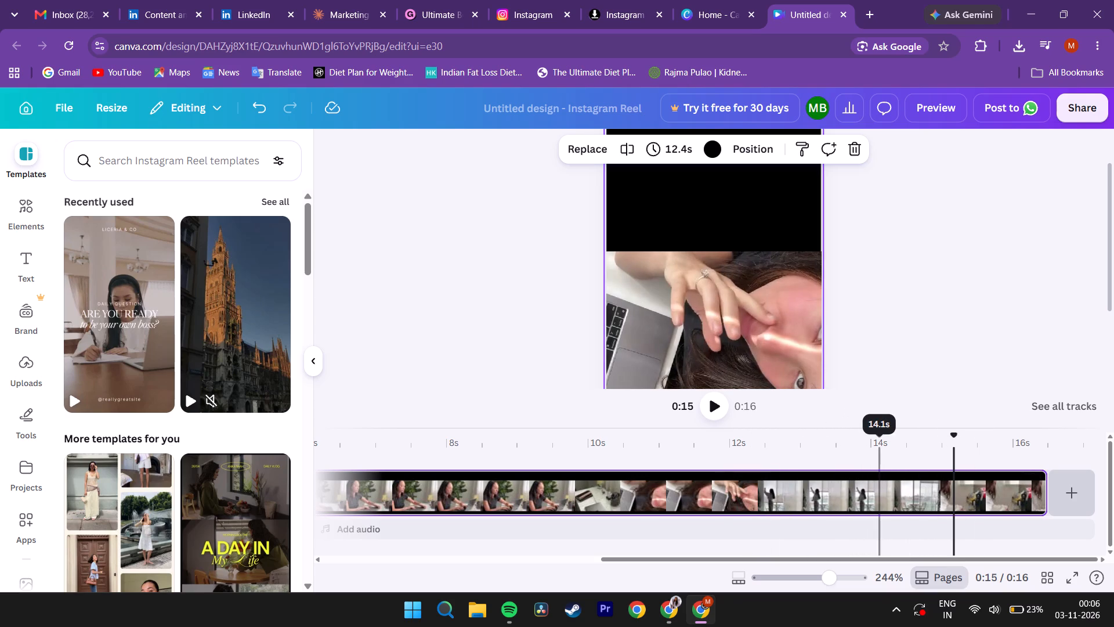
scroll(879, 522, "right", 1)
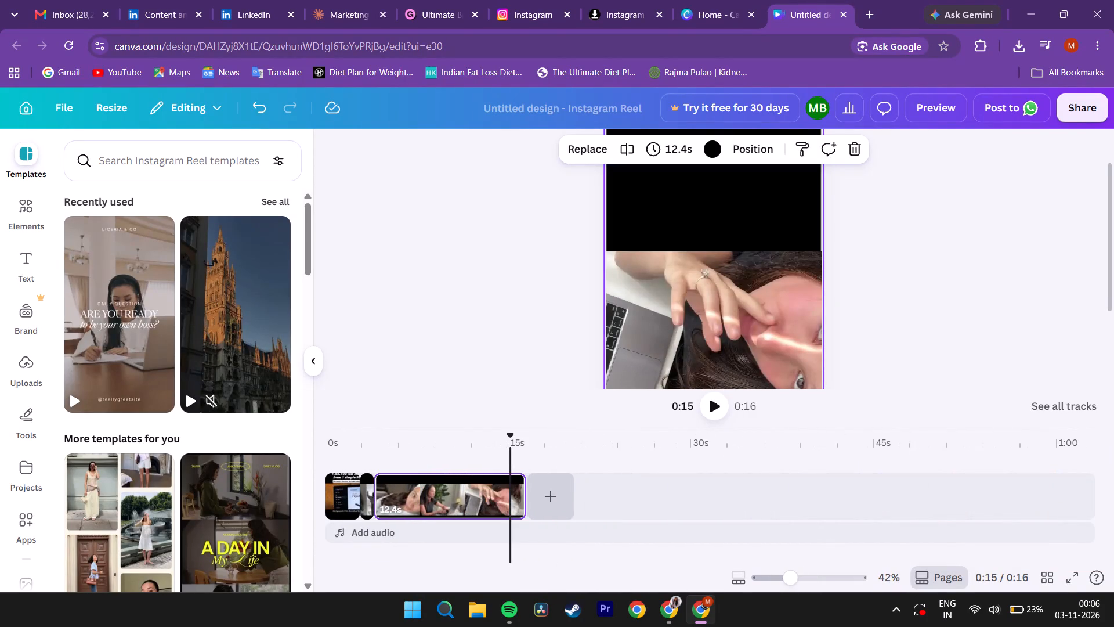
left_click_drag(520, 499, 1008, 494)
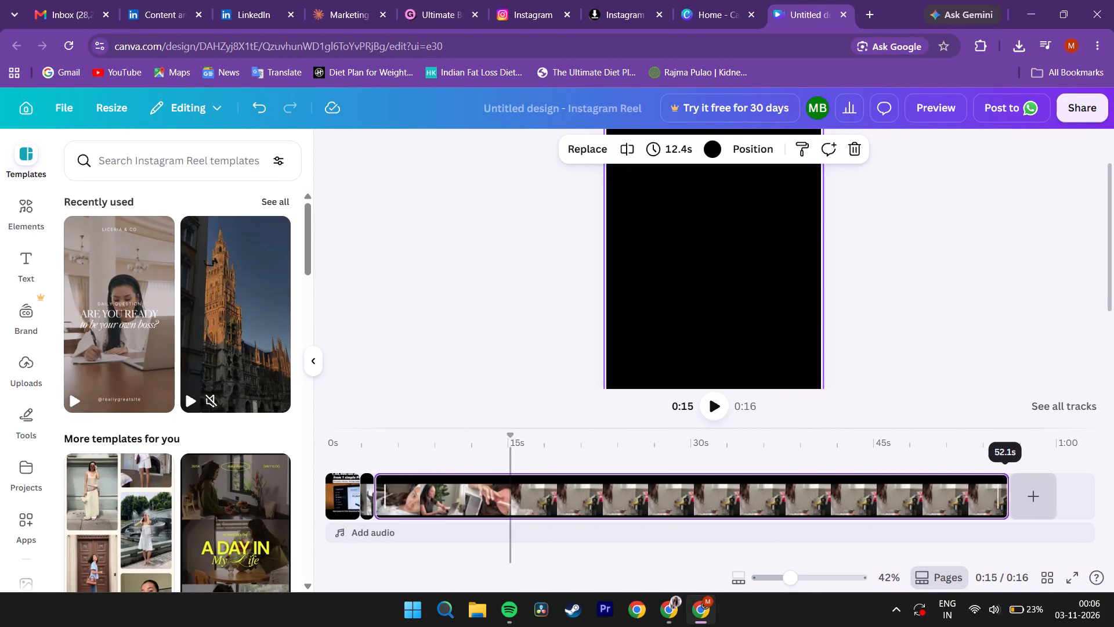
left_click_drag(1008, 494, 1089, 490)
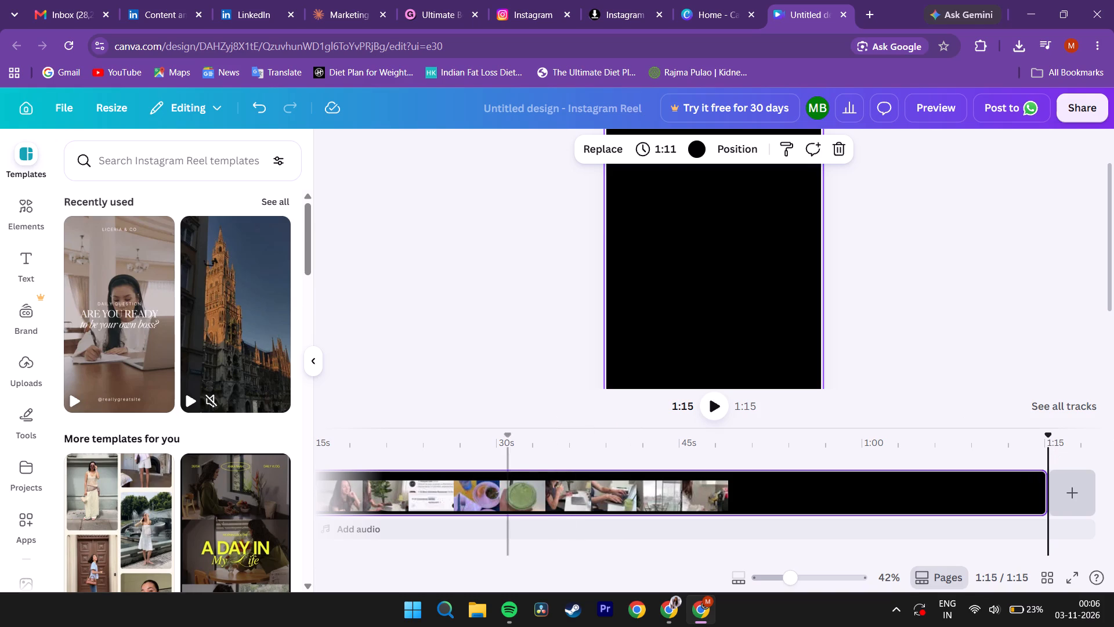
At the laptop scene around 38 s, shift the footage down inside its 16:9 crop frame so the woman's face is included.
left_click(550, 449)
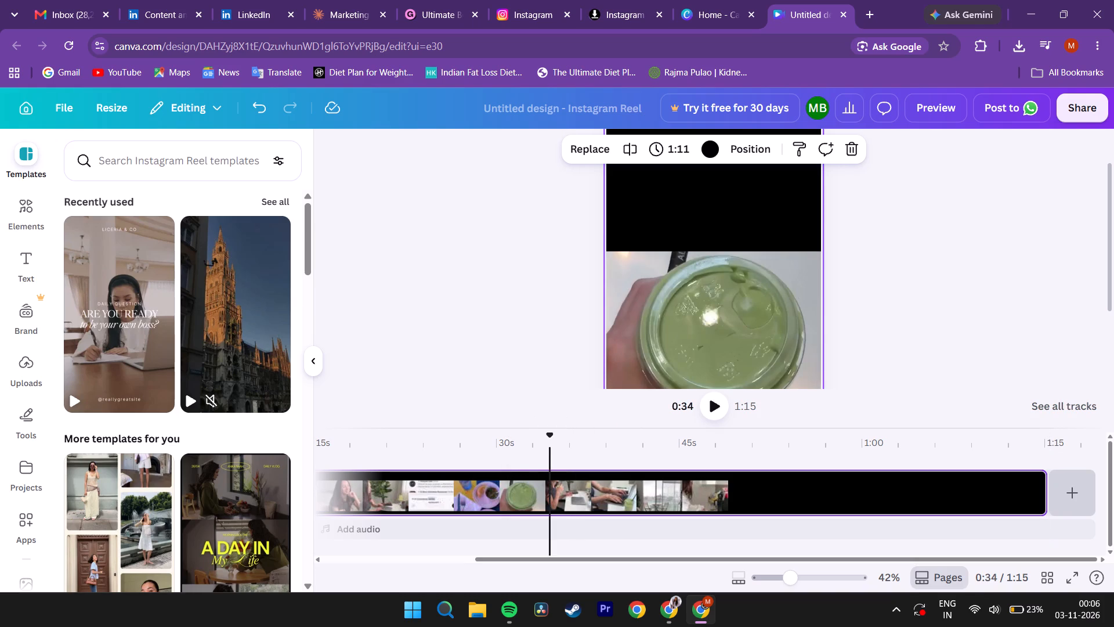
left_click_drag(550, 451, 558, 451)
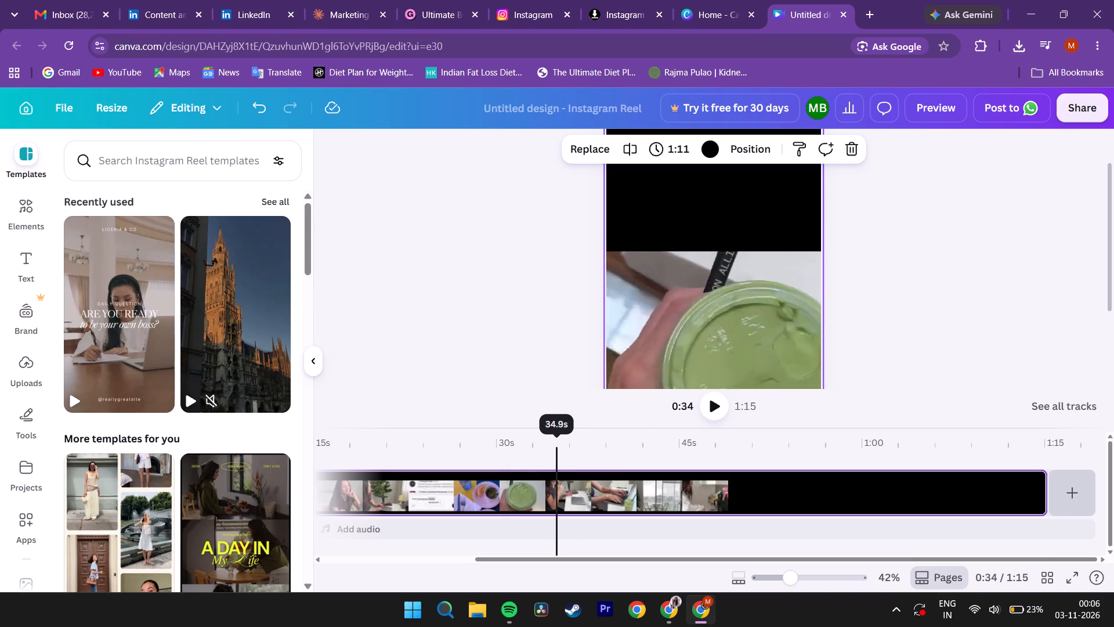
left_click_drag(558, 451, 577, 449)
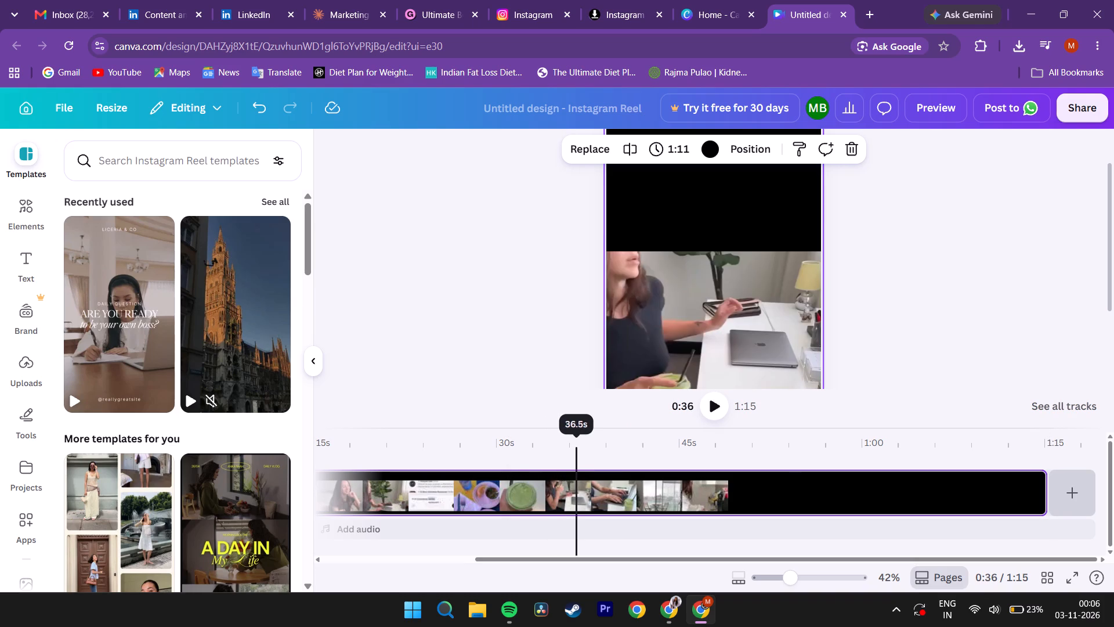
left_click_drag(577, 449, 596, 448)
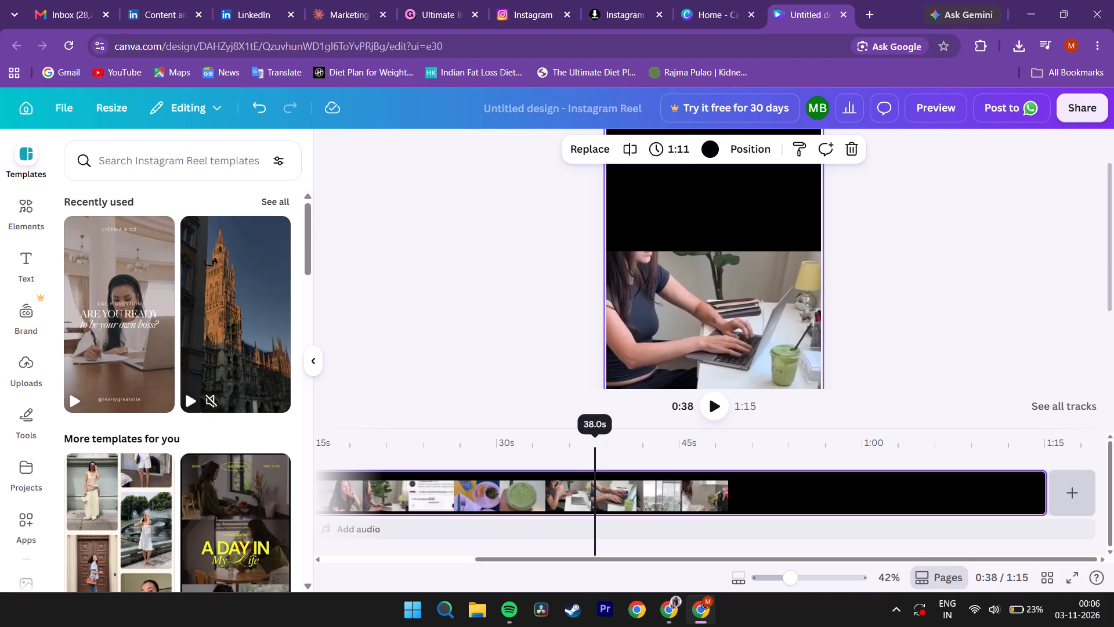
left_click_drag(596, 448, 598, 448)
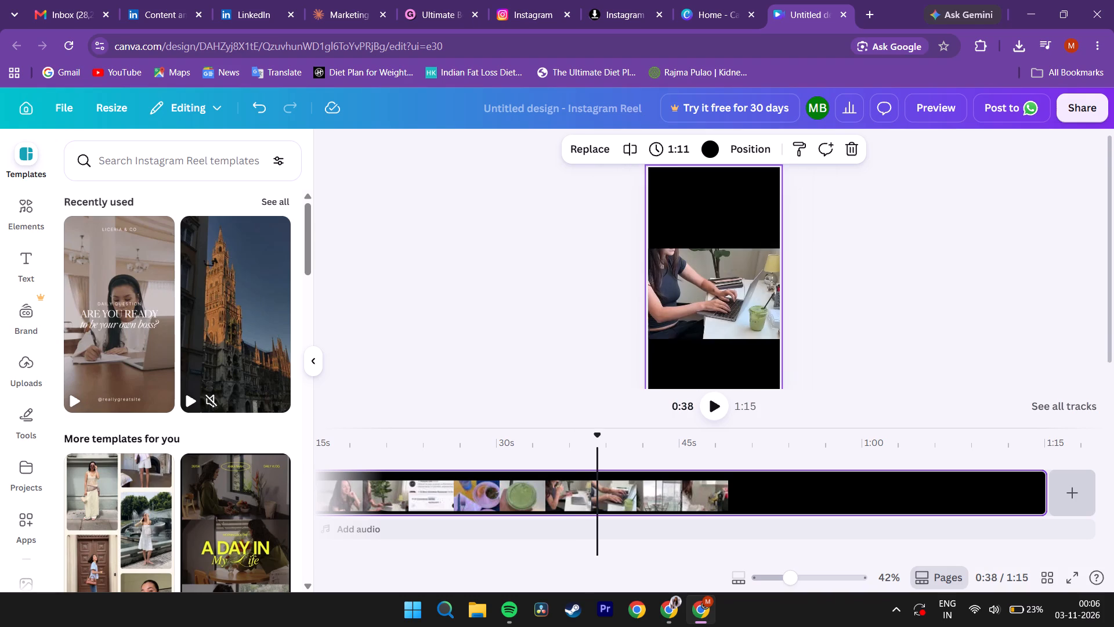
double_click(707, 271)
double_click(706, 273)
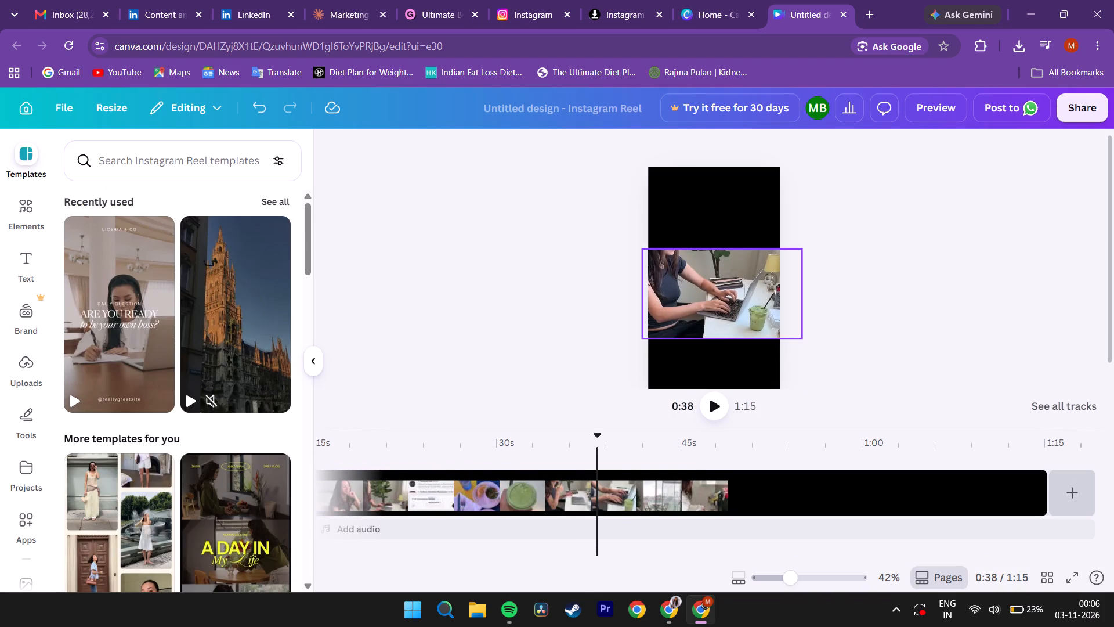
left_click(706, 273)
left_click(707, 275)
left_click_drag(707, 275, 710, 280)
double_click(710, 280)
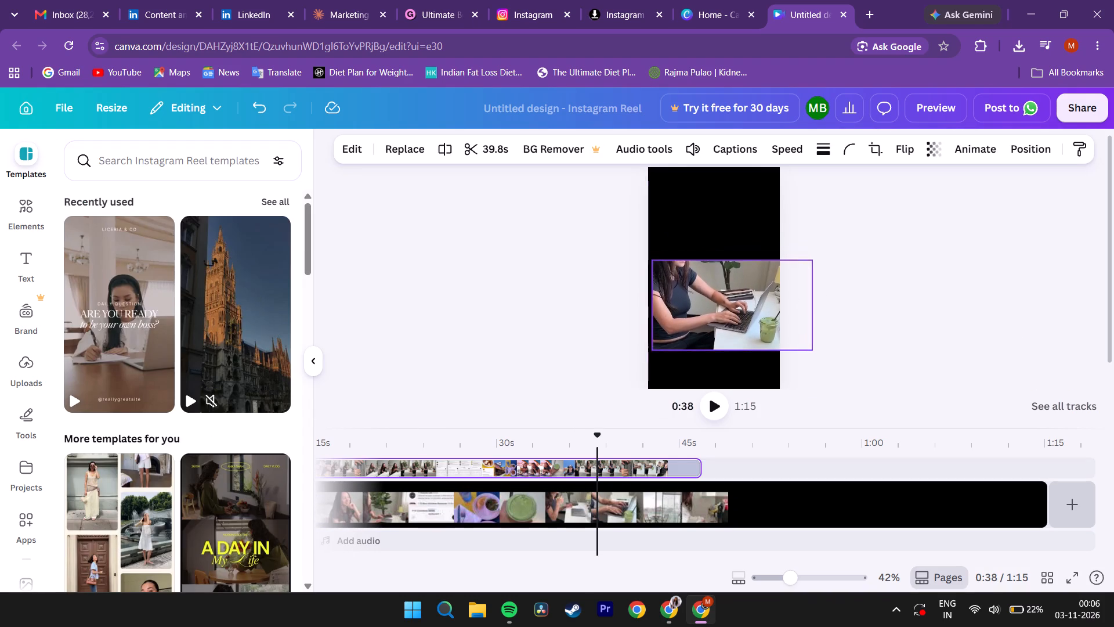
triple_click(712, 280)
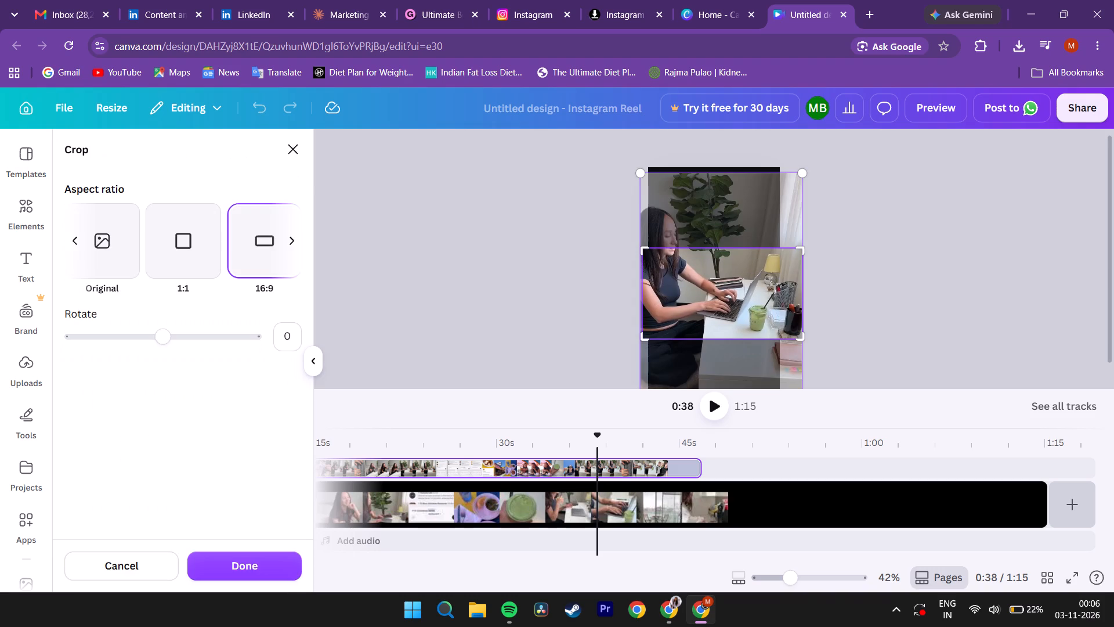
left_click_drag(688, 280, 722, 313)
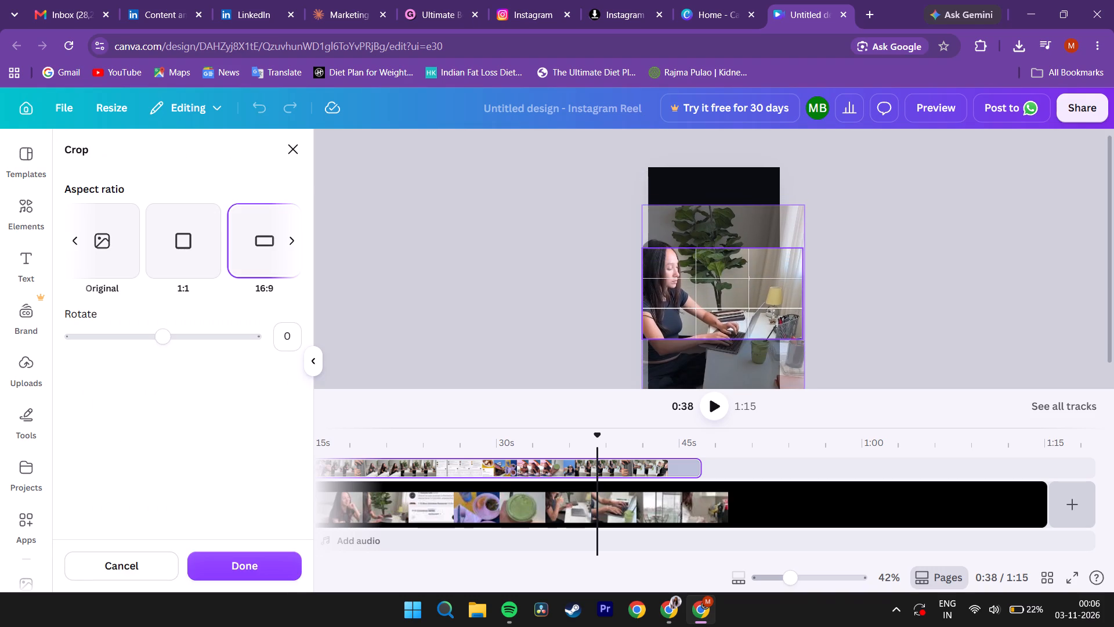
left_click_drag(722, 313, 724, 306)
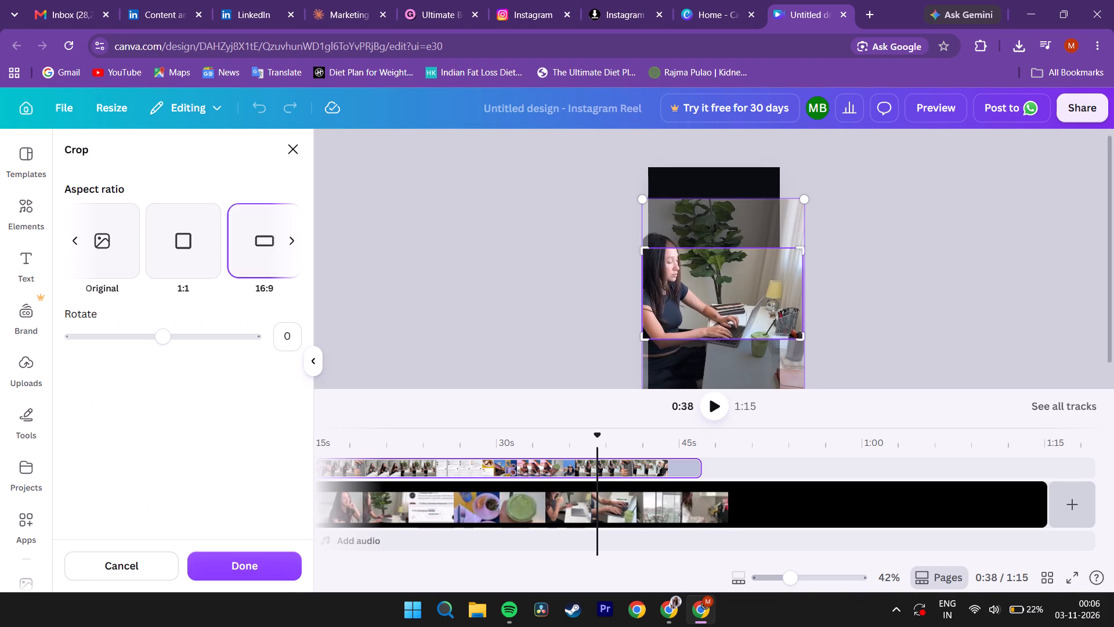
left_click_drag(641, 203, 660, 217)
left_click_drag(645, 201, 665, 214)
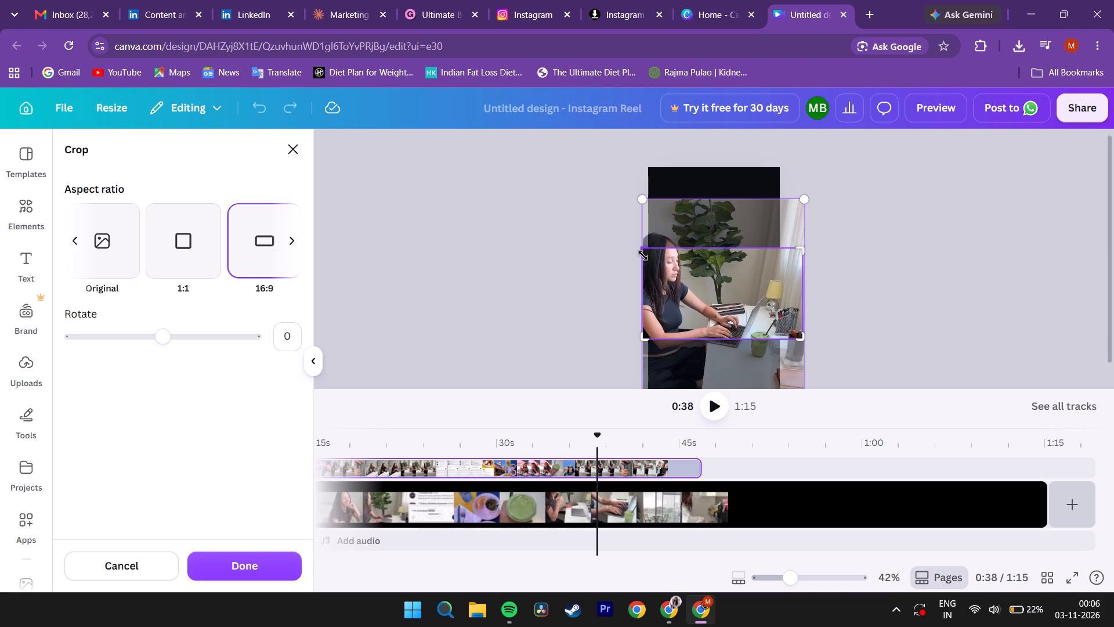
left_click_drag(643, 255, 625, 233)
left_click_drag(710, 224, 710, 225)
left_click_drag(710, 225, 710, 239)
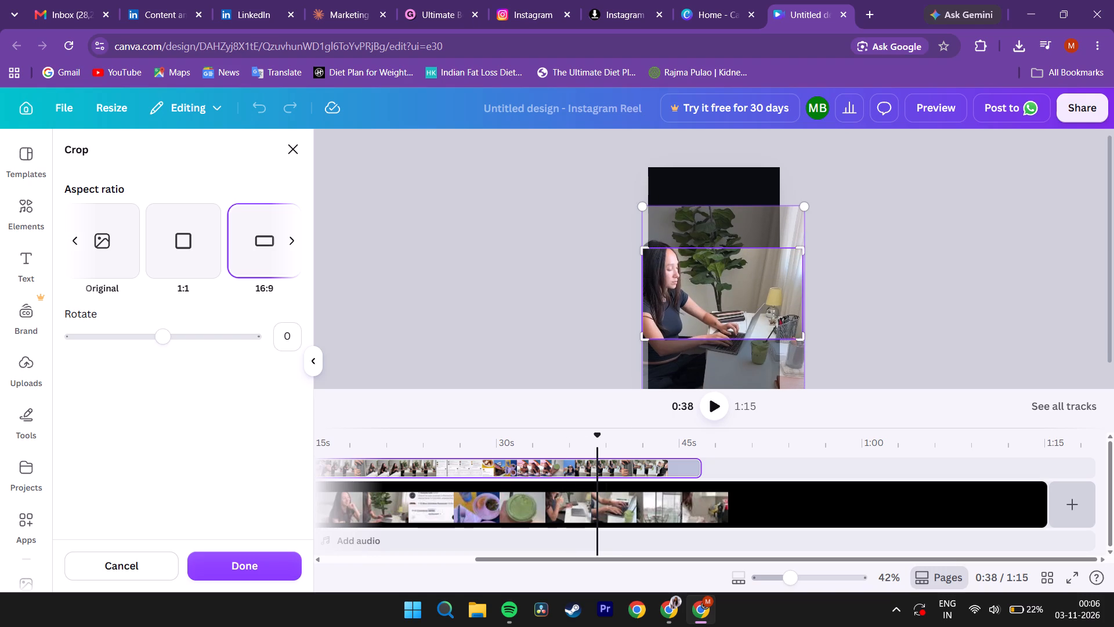
Shrink the 16:9 video proportionally to about 1,170 wide, checking it on the keyboard close-up around 40 s.
left_click_drag(599, 441, 545, 447)
key("space")
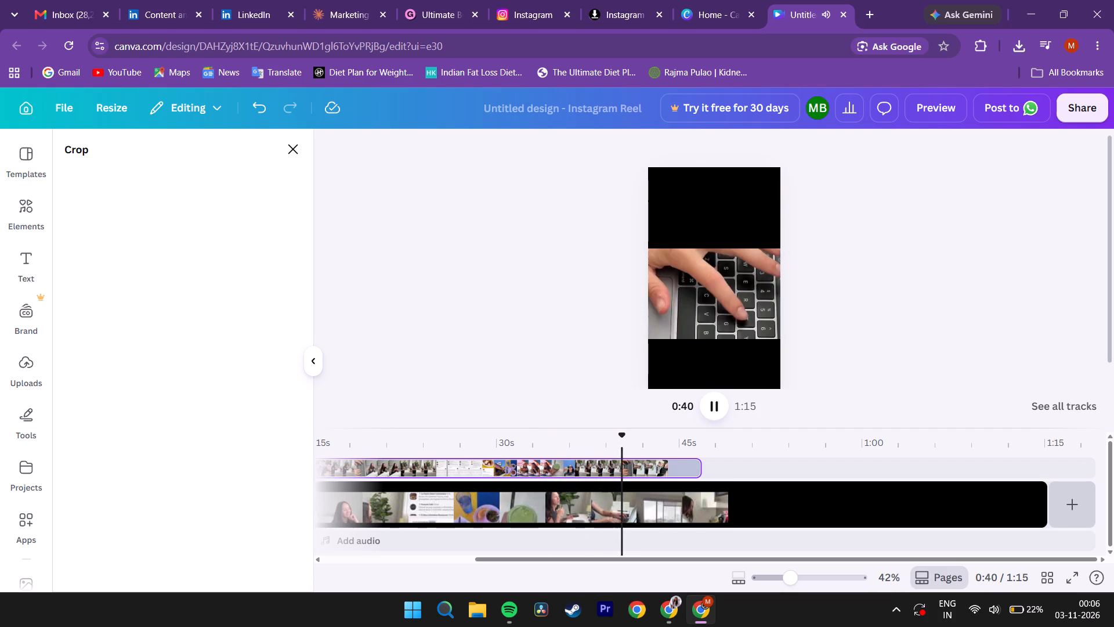
key("space")
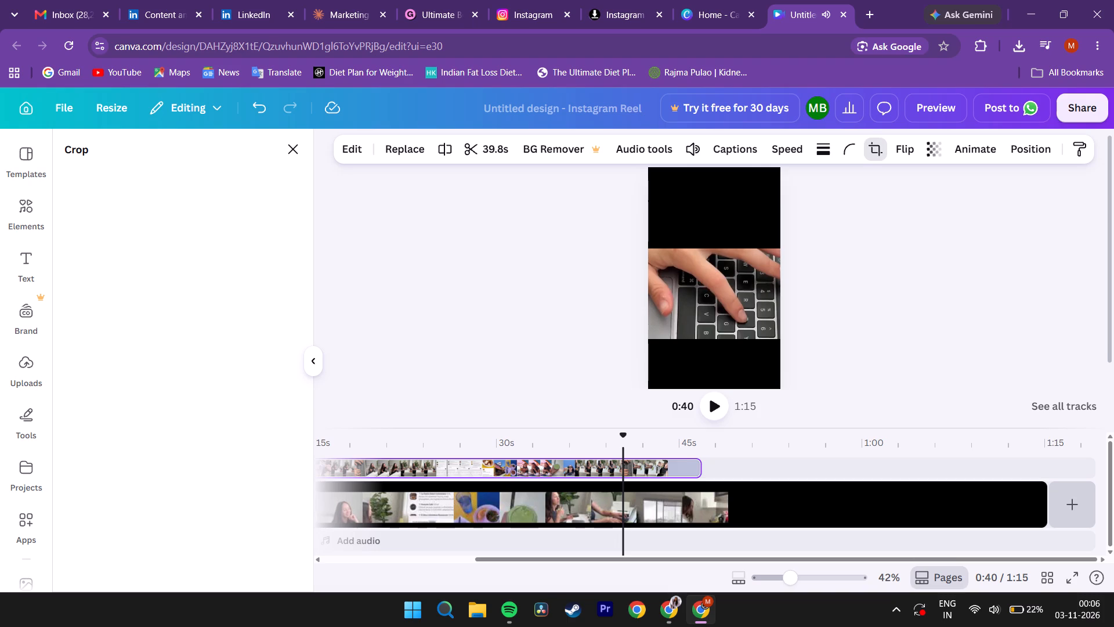
left_click(690, 309)
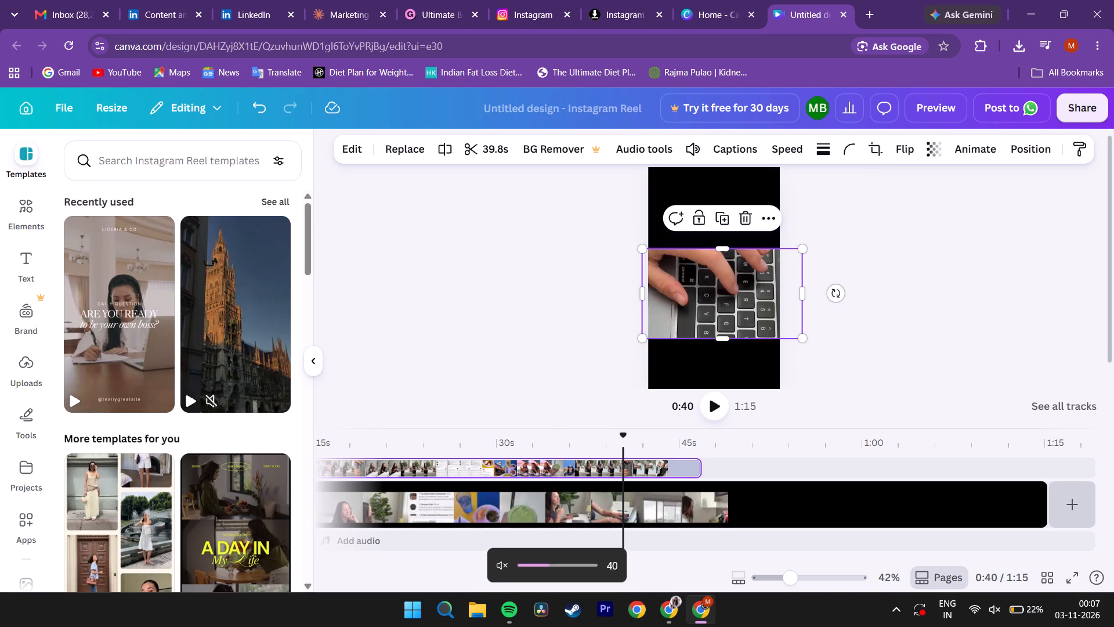
left_click_drag(800, 338, 779, 334)
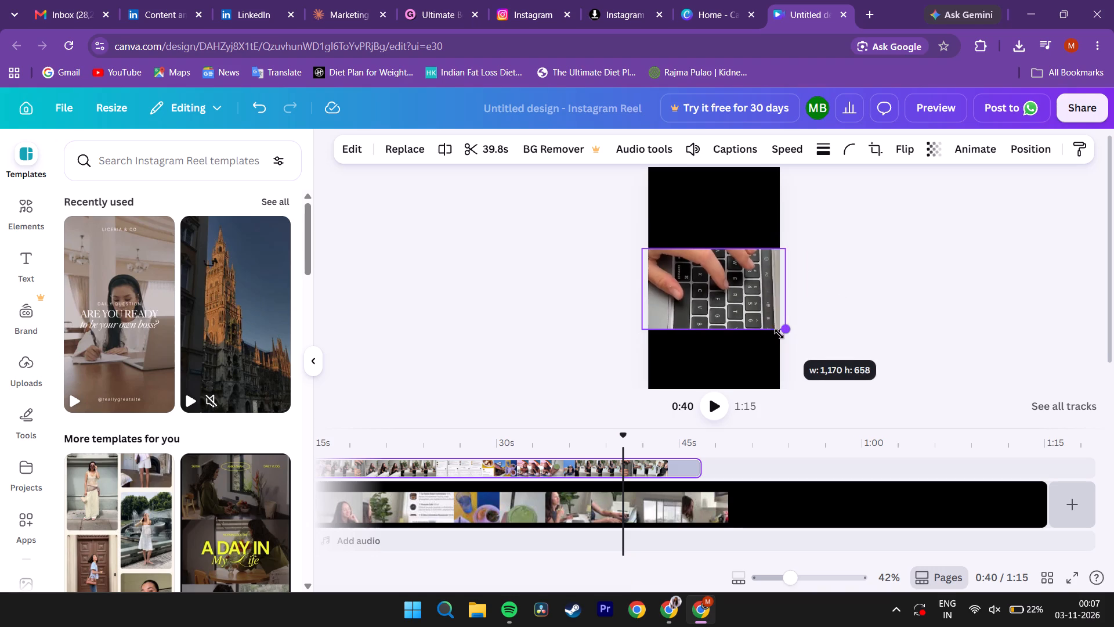
left_click_drag(779, 334, 786, 330)
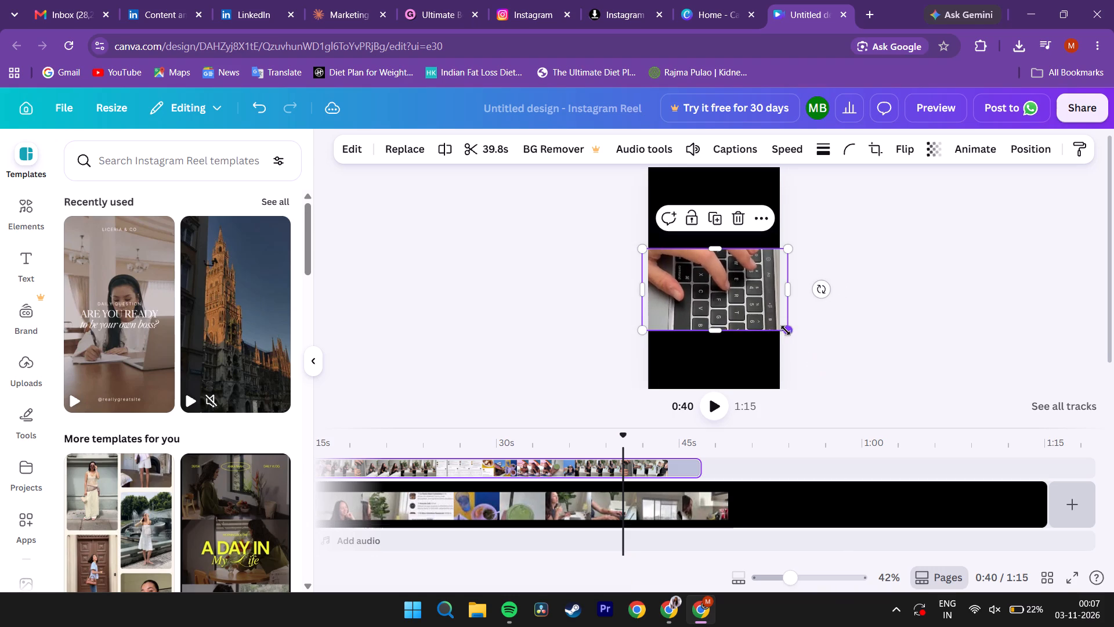
Shift the footage up slightly inside the 16:9 crop frame so both hands on the keyboard are included.
double_click(734, 311)
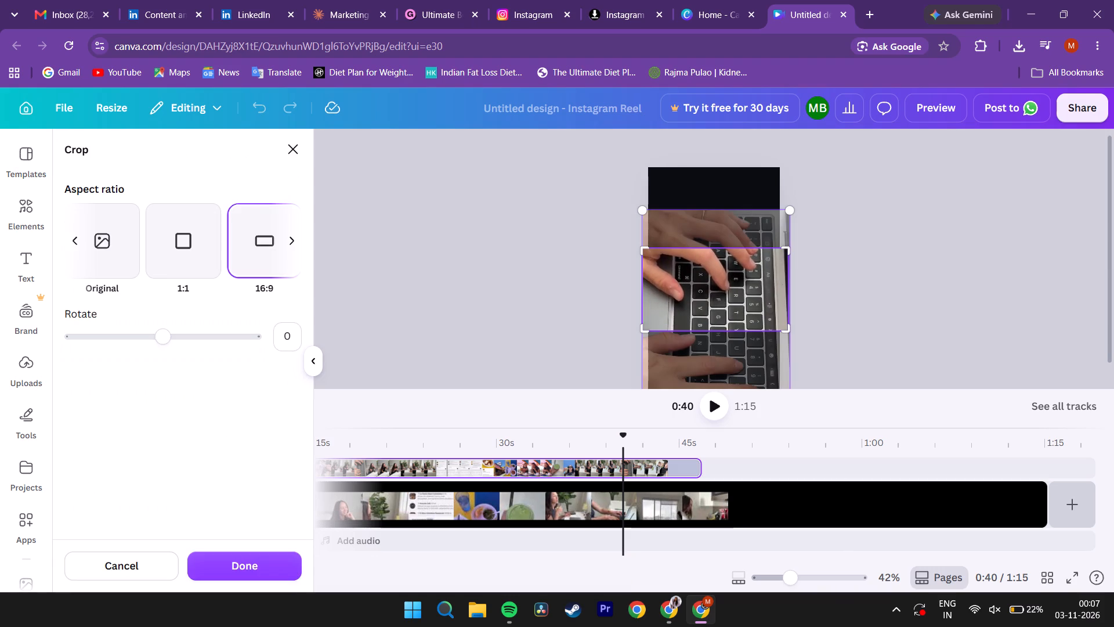
left_click_drag(735, 300, 735, 286)
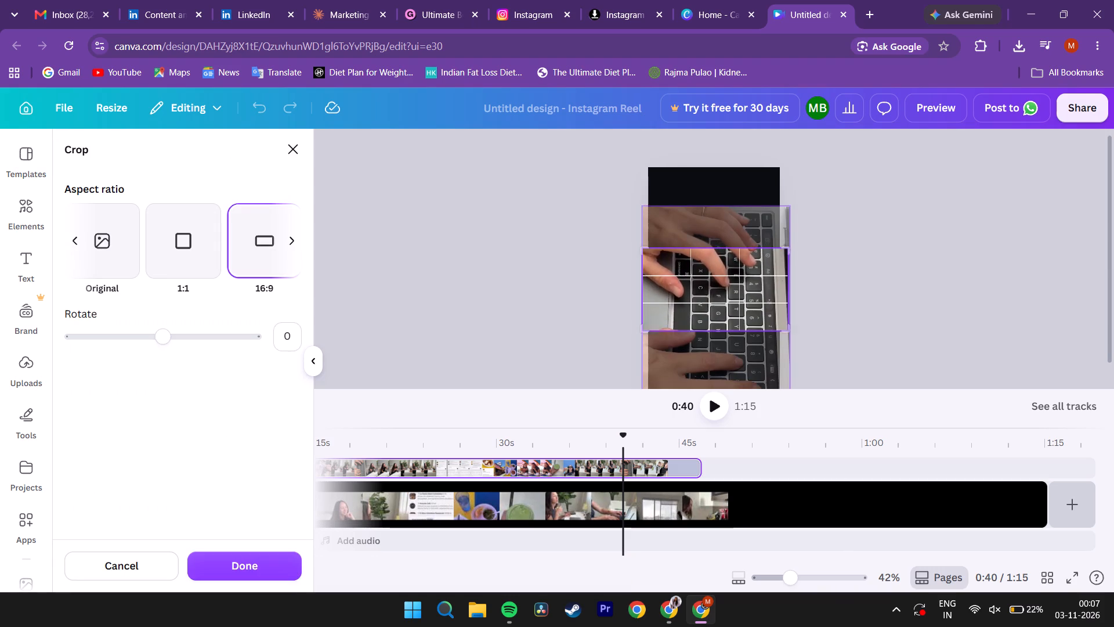
left_click_drag(735, 286, 735, 275)
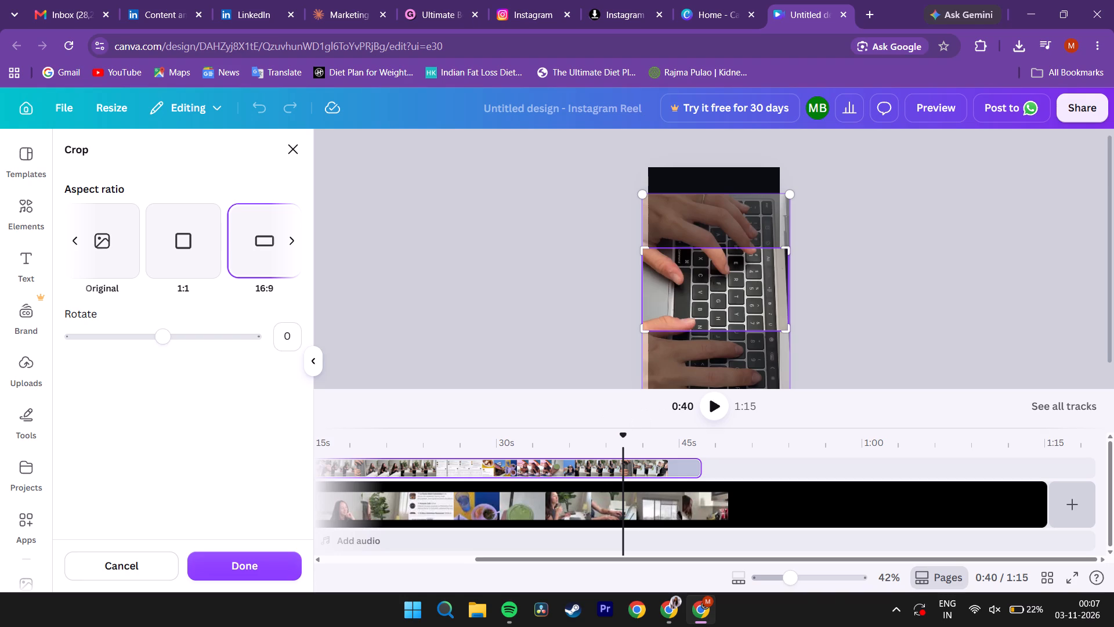
Scrub and play the third page from about 34 s to 46 s, examining the reframed drink, selfie, desk and laptop scenes.
left_click_drag(623, 435, 543, 444)
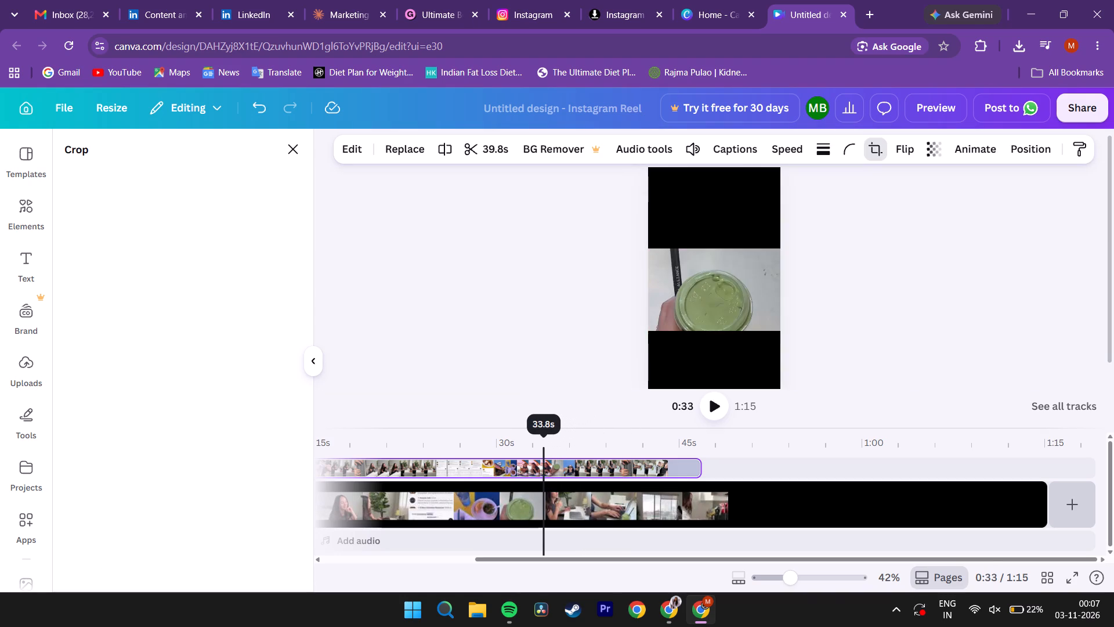
left_click_drag(543, 444, 563, 444)
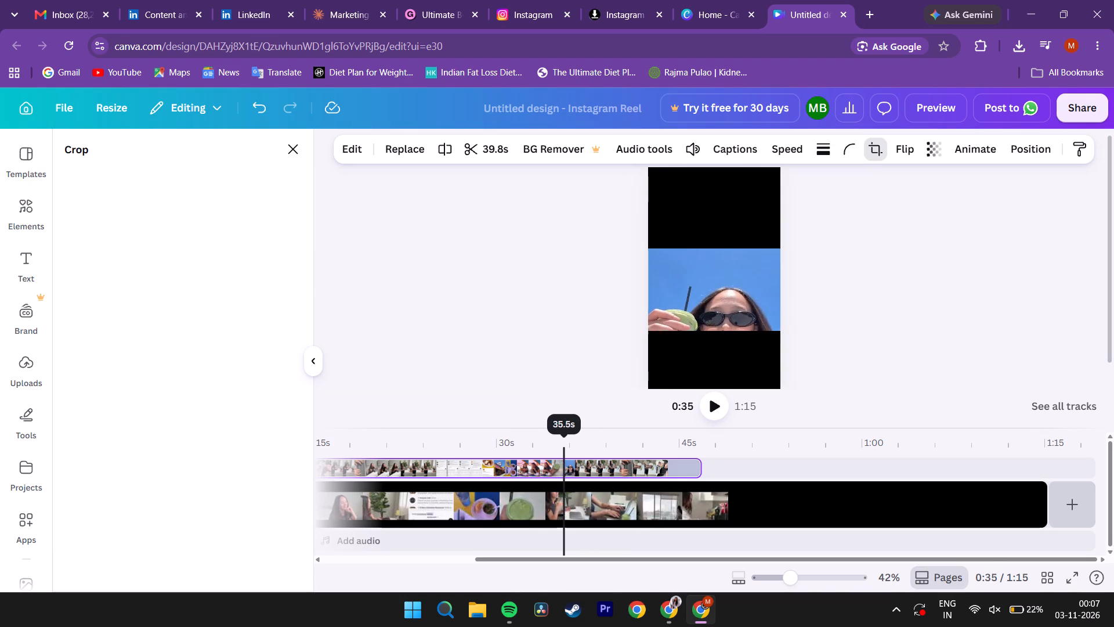
left_click_drag(563, 444, 573, 444)
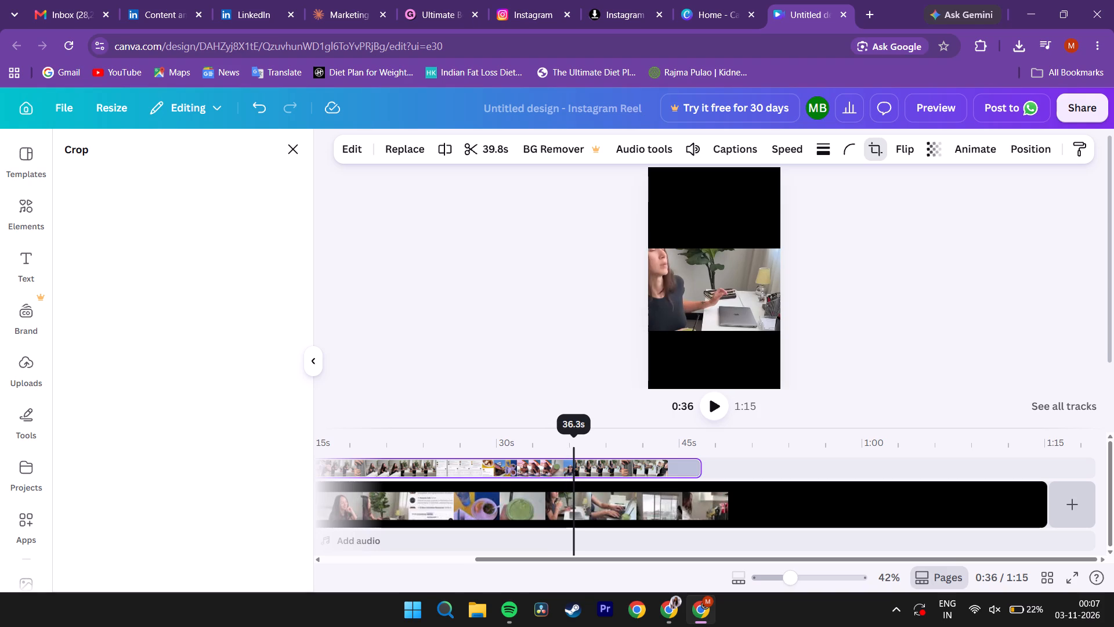
left_click_drag(573, 444, 581, 442)
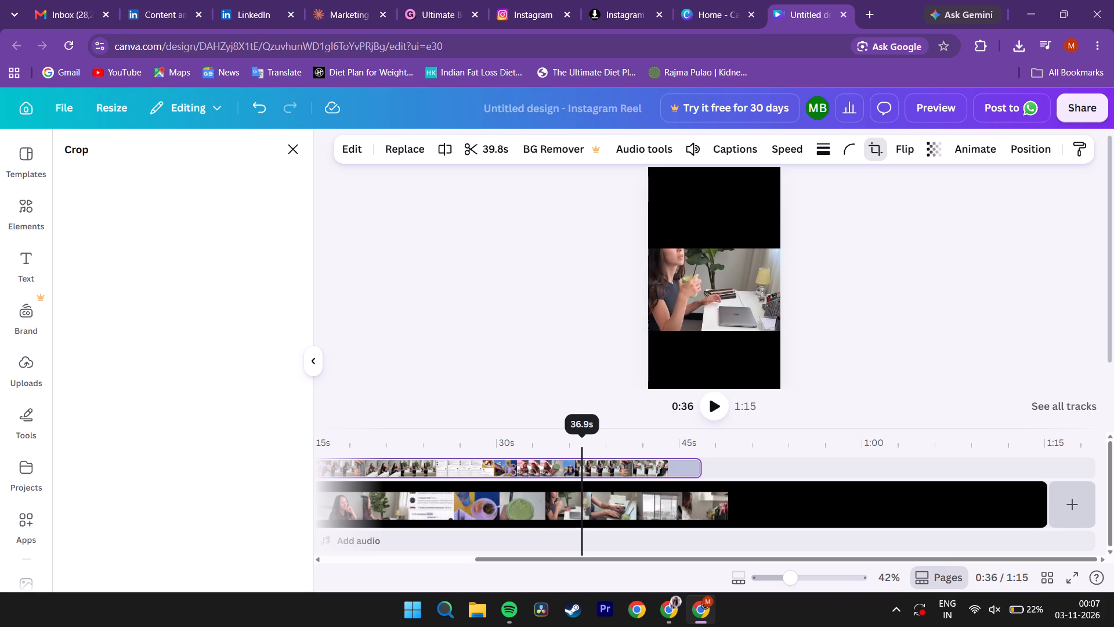
key("space")
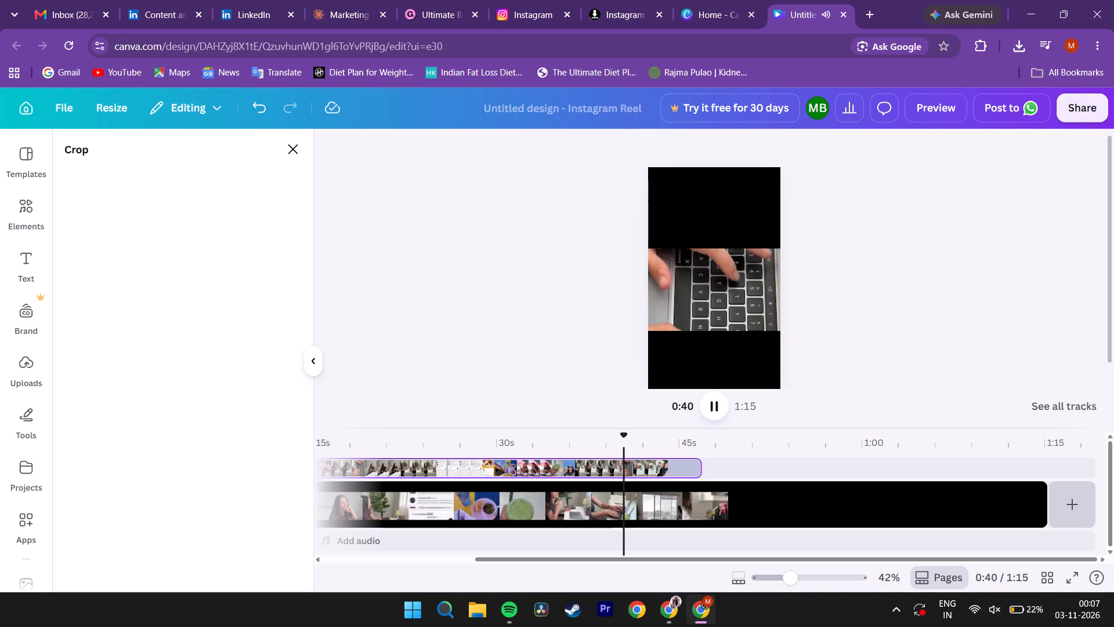
key("space")
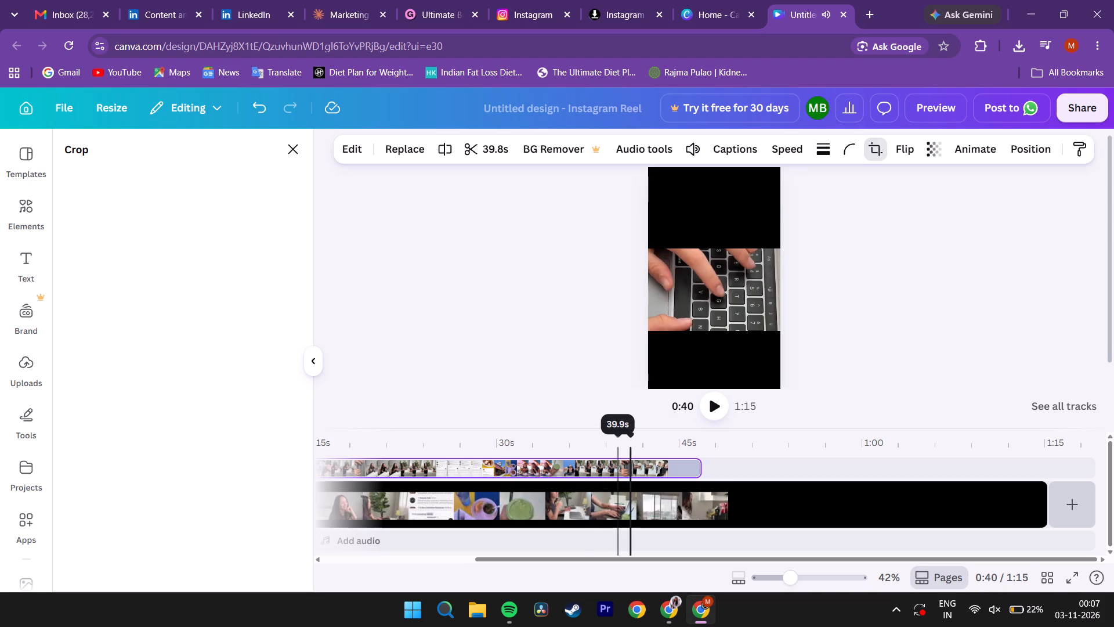
key("space")
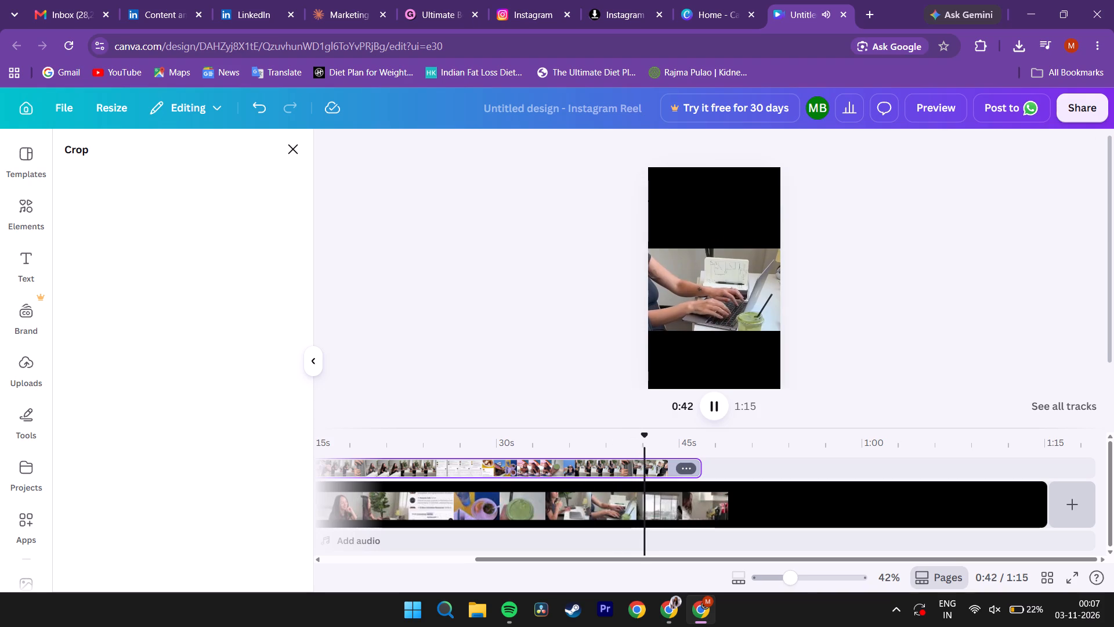
key("space")
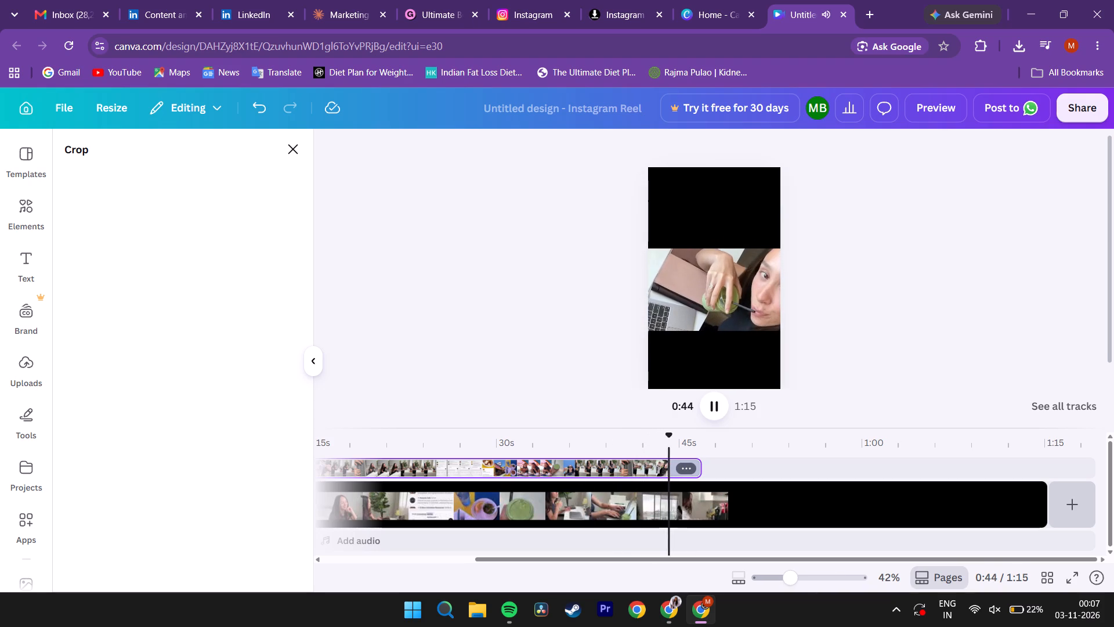
key("space")
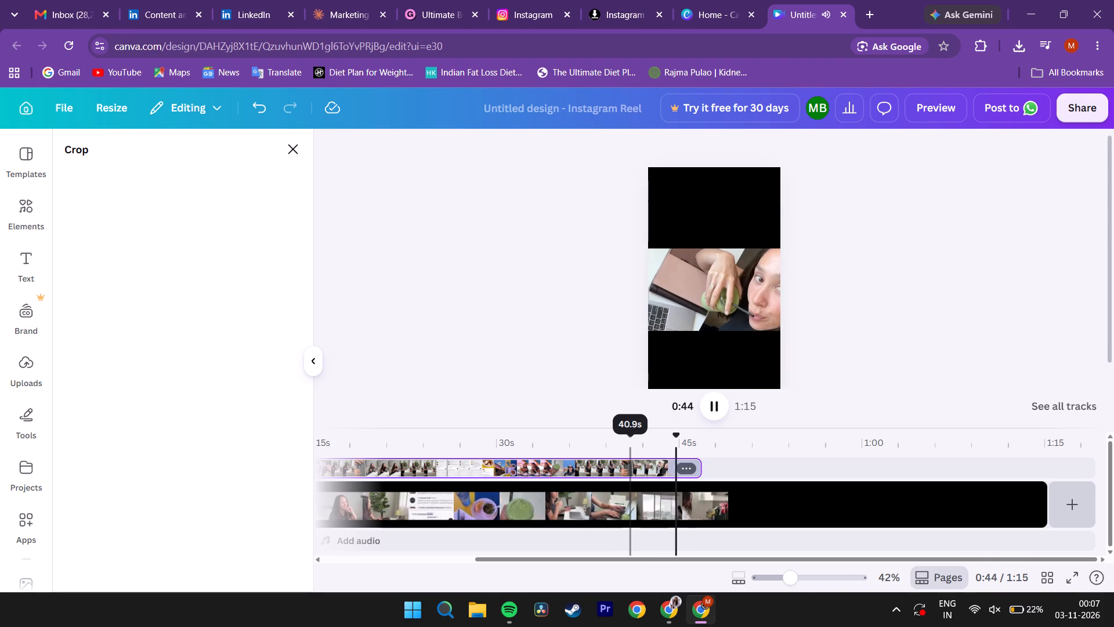
key("space")
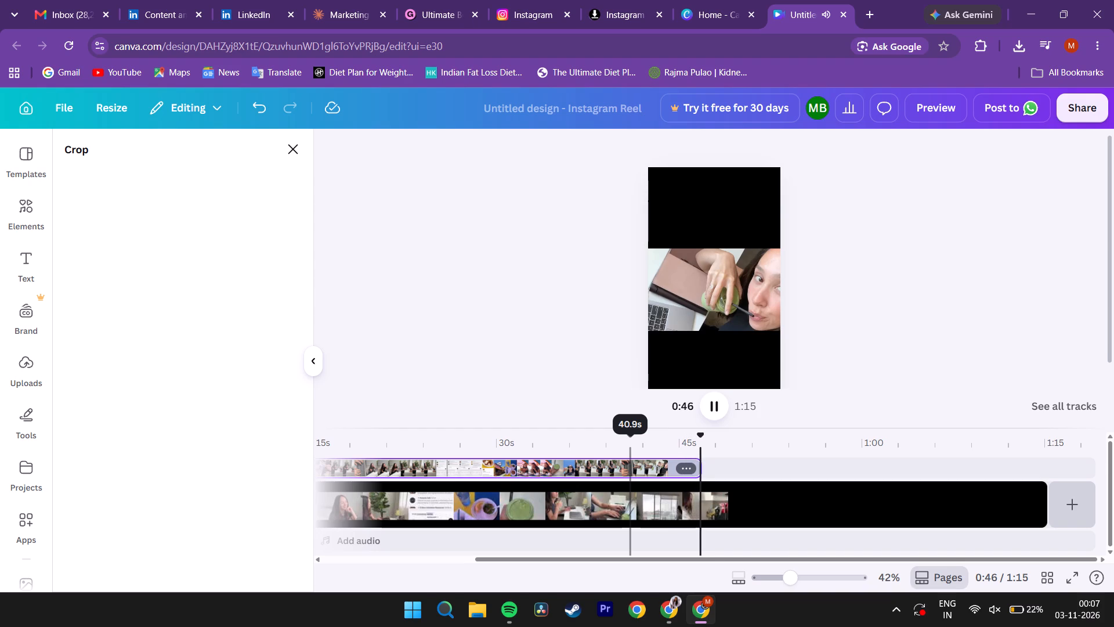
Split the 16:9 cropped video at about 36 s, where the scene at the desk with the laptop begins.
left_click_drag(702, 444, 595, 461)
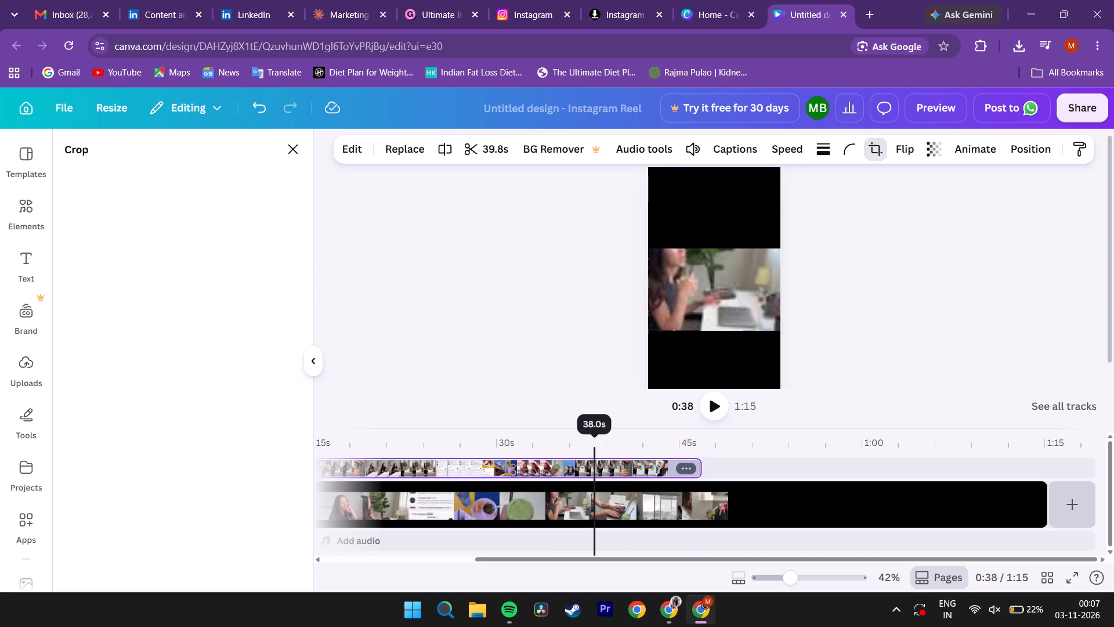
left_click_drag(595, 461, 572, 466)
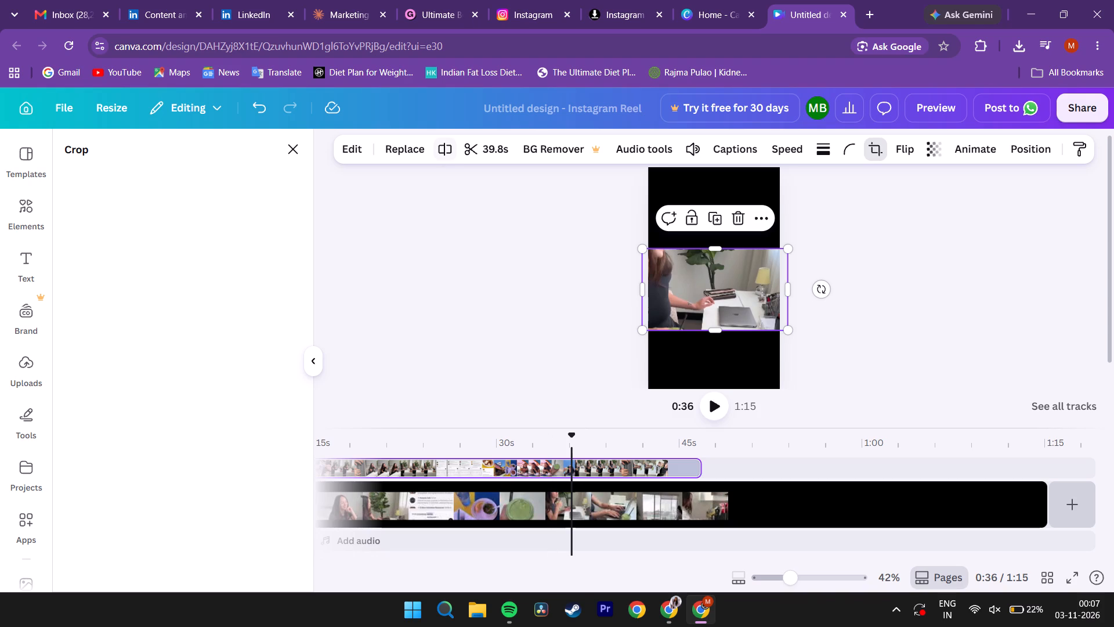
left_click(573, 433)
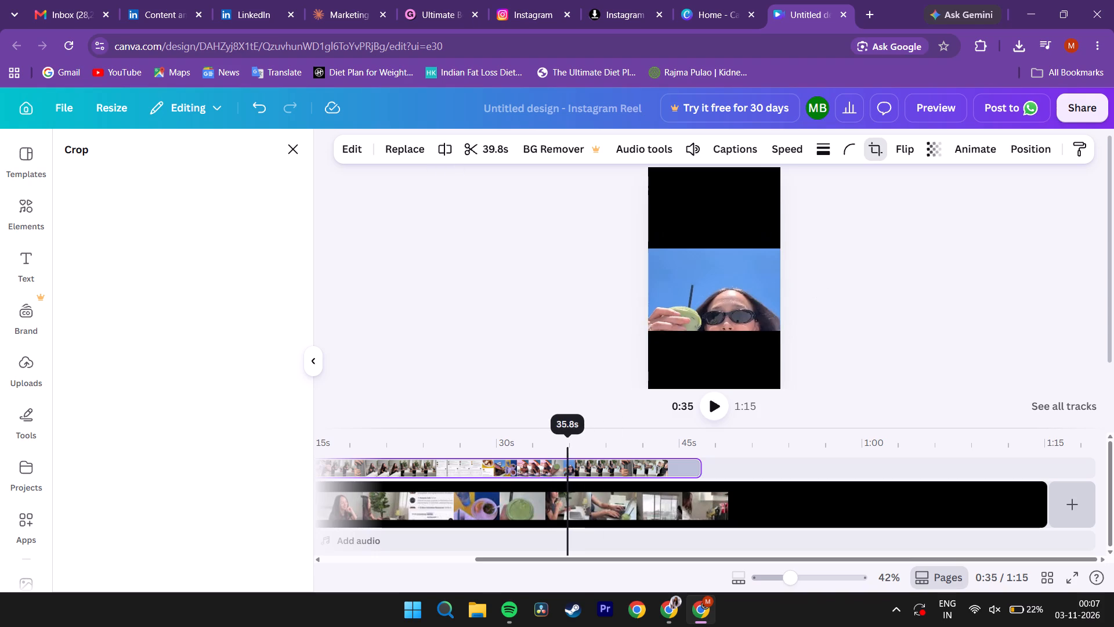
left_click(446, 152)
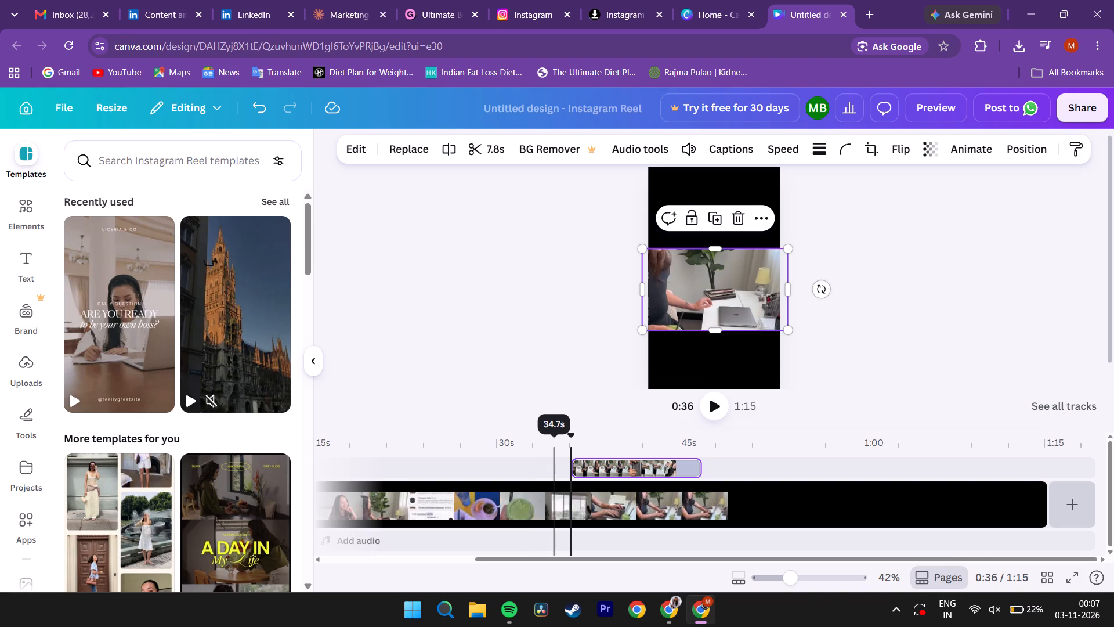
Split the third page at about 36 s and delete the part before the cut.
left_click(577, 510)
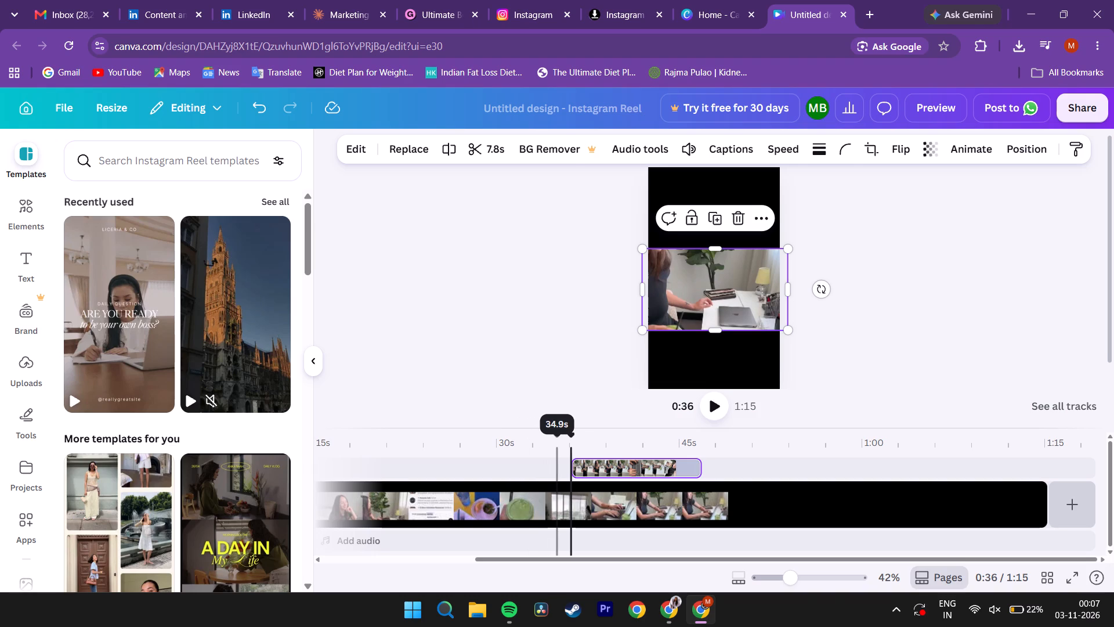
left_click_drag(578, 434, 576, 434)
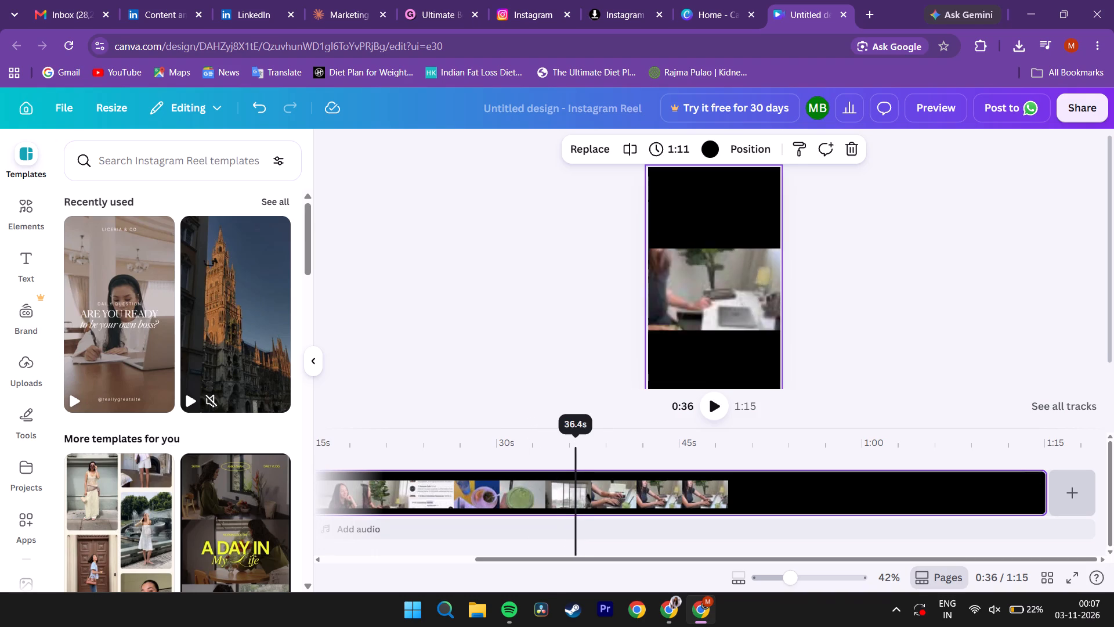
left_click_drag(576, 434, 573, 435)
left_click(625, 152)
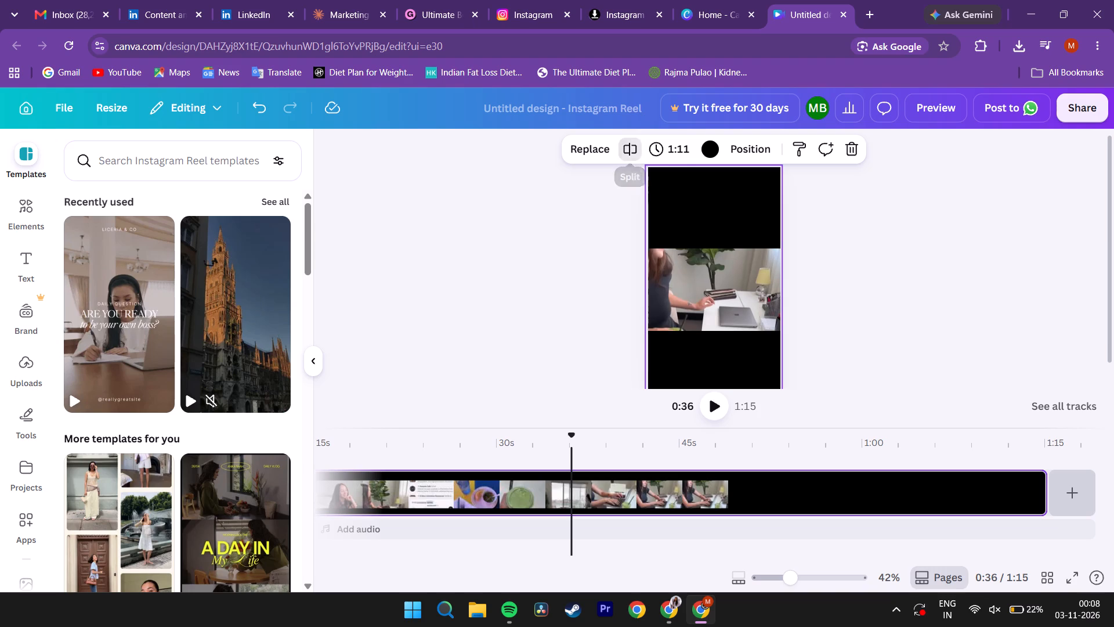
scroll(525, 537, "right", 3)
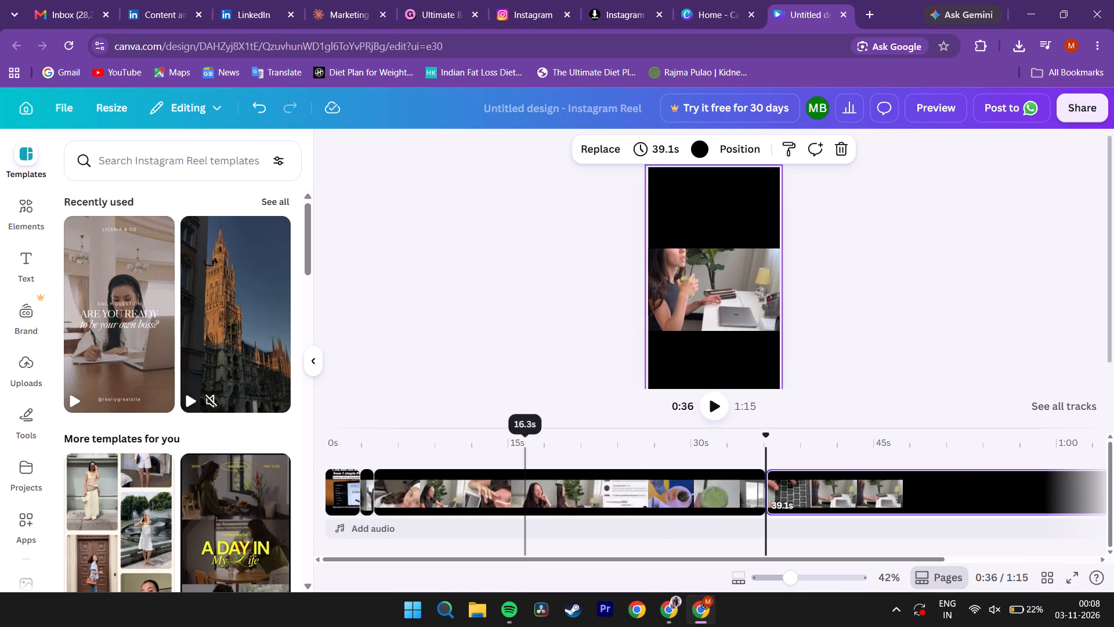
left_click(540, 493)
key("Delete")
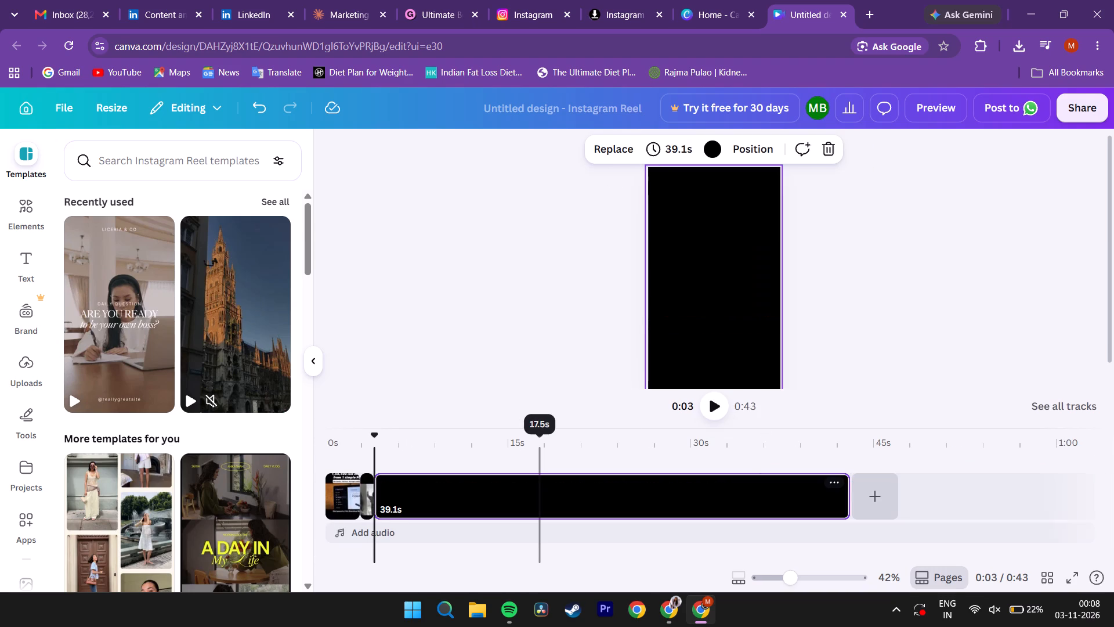
Play the reel from the start, split the first page at about 2.15 s and delete the 0.7 s remainder.
left_click(848, 493)
left_click_drag(336, 448, 310, 449)
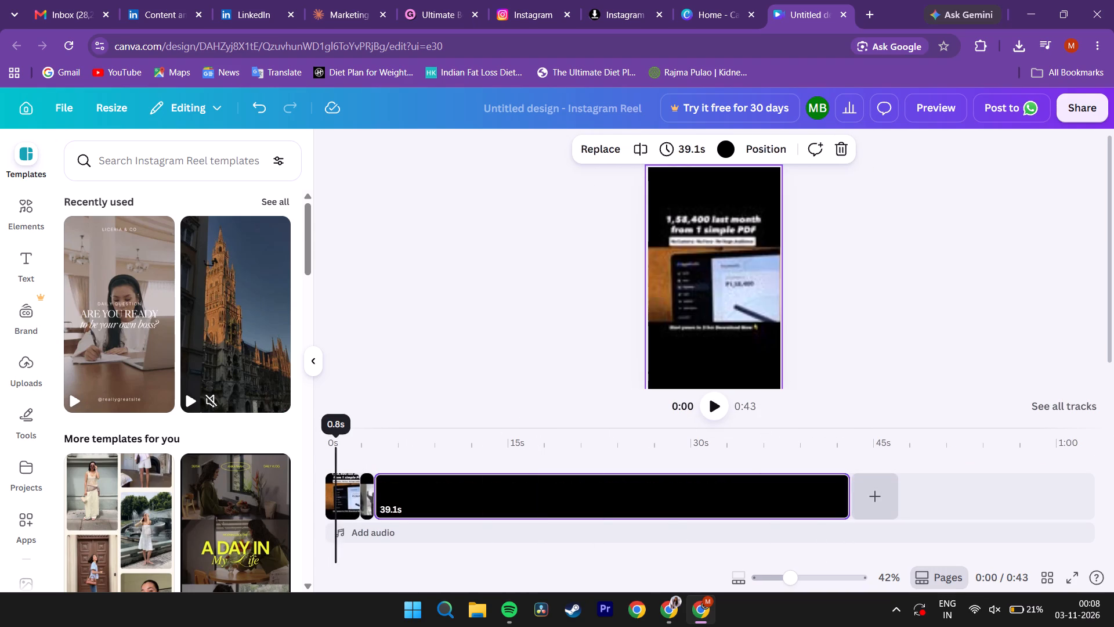
left_click_drag(310, 449, 298, 450)
key("space")
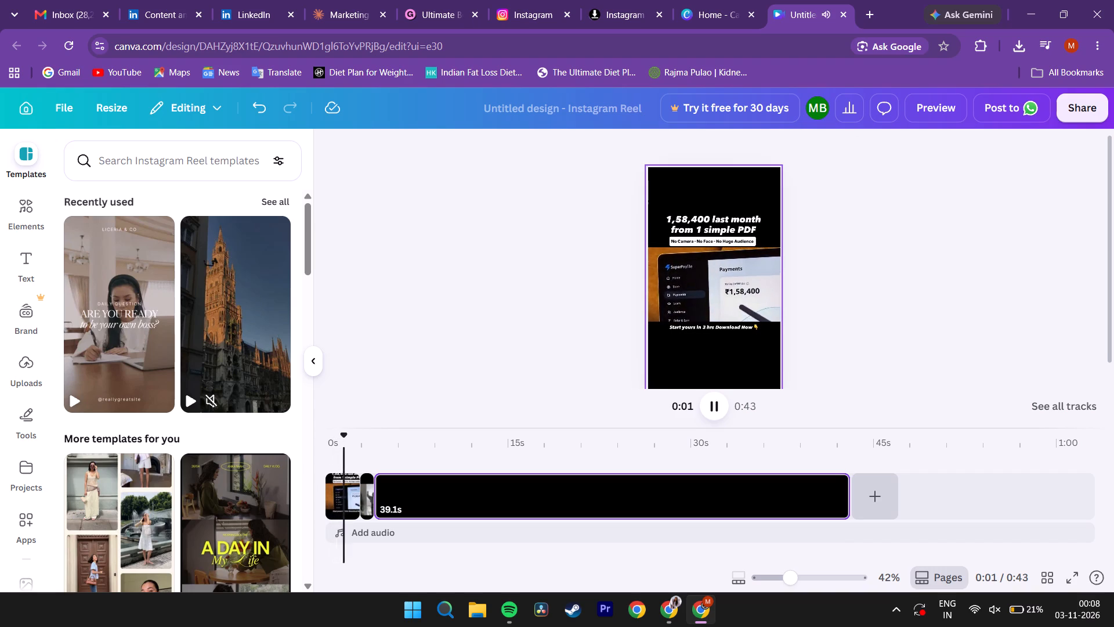
key("space")
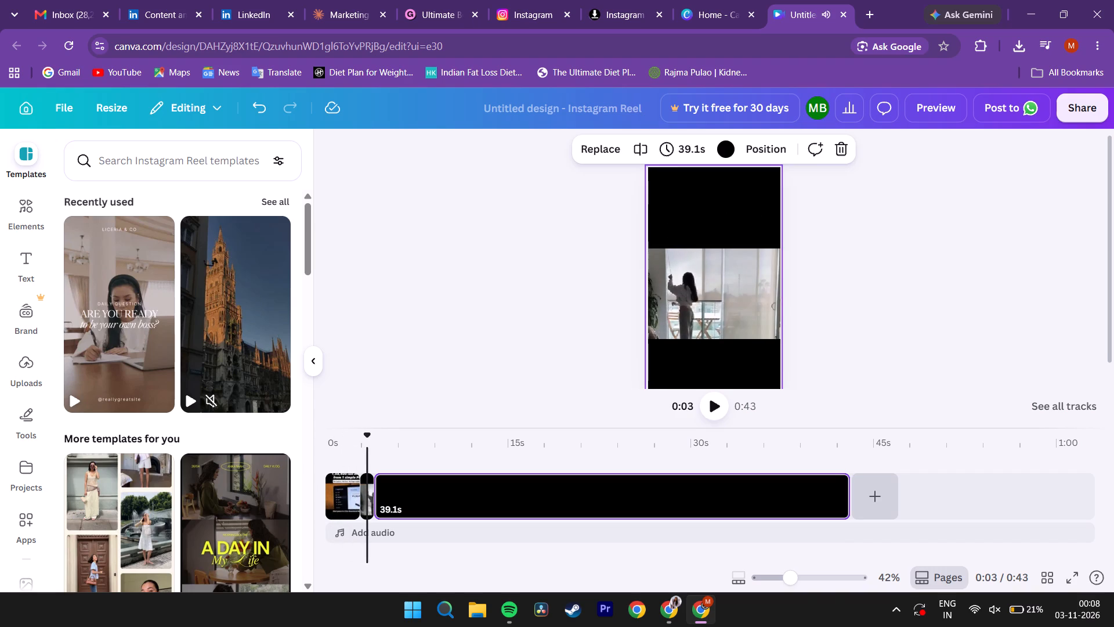
left_click(353, 506)
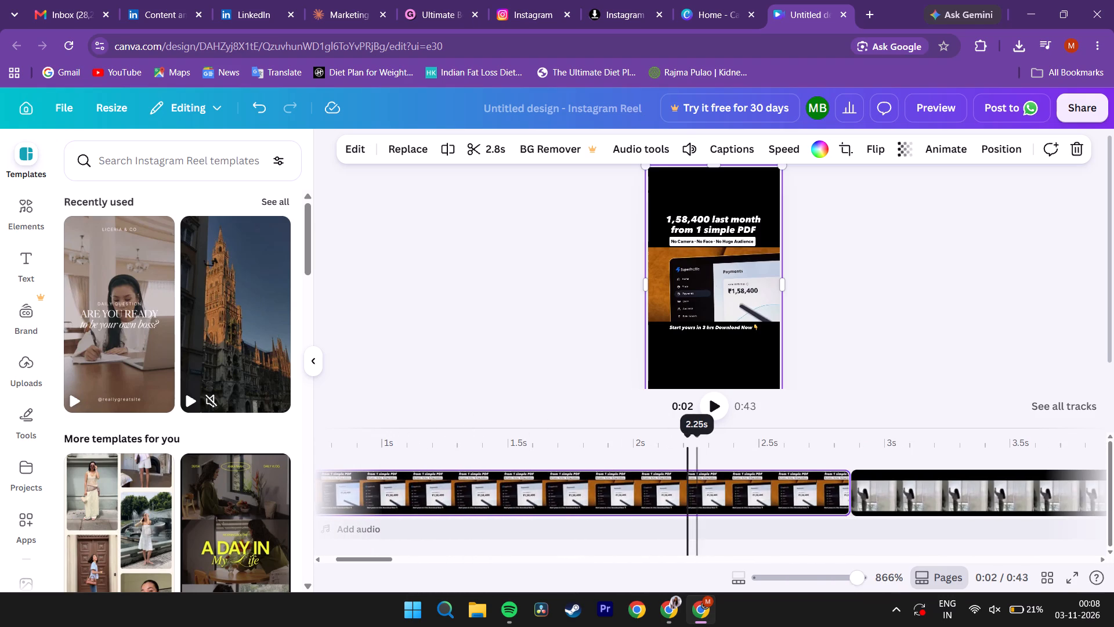
left_click_drag(689, 438, 763, 440)
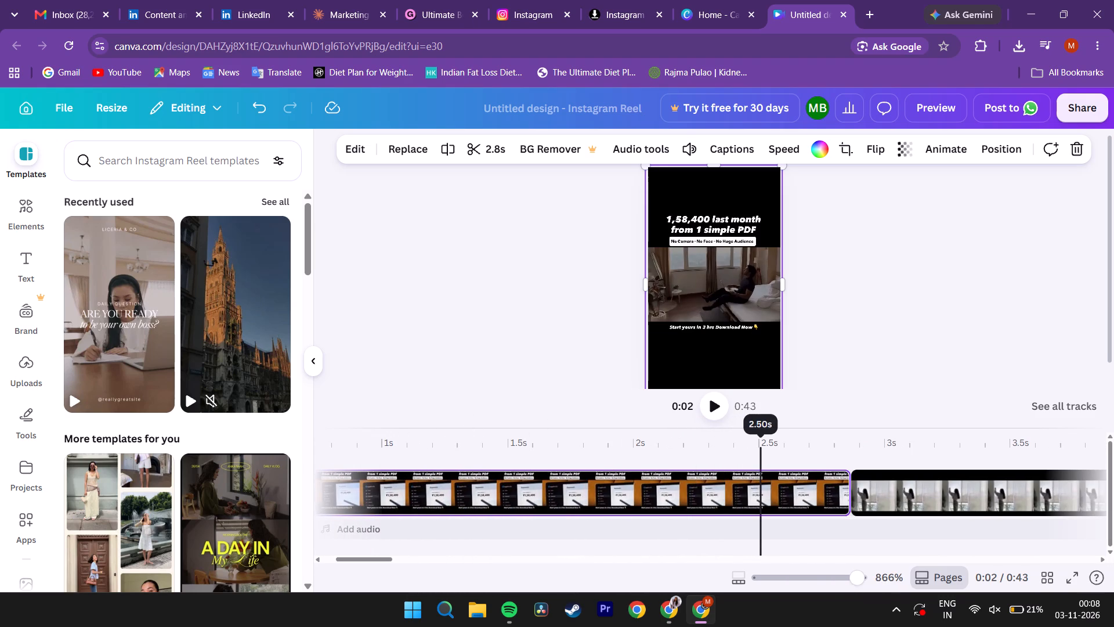
left_click_drag(763, 440, 667, 453)
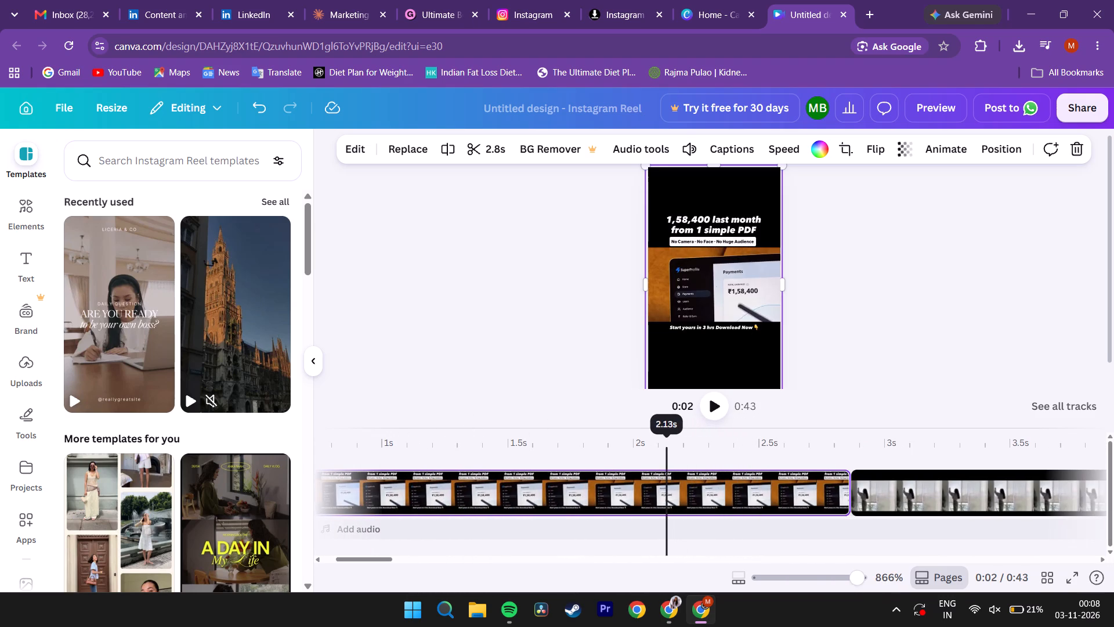
left_click_drag(667, 453, 674, 457)
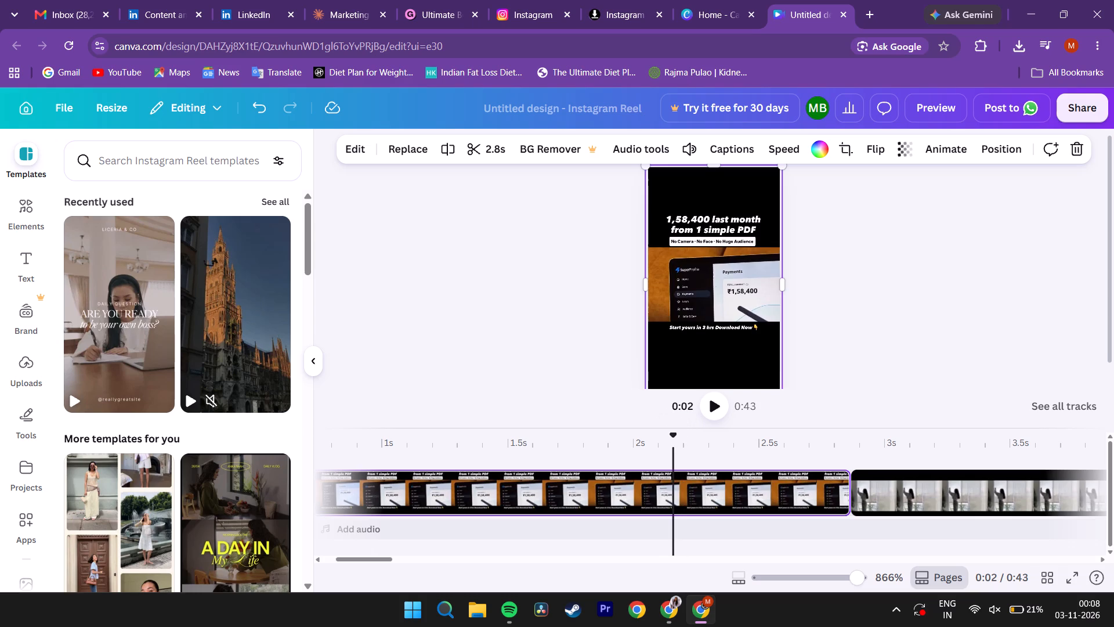
left_click(446, 146)
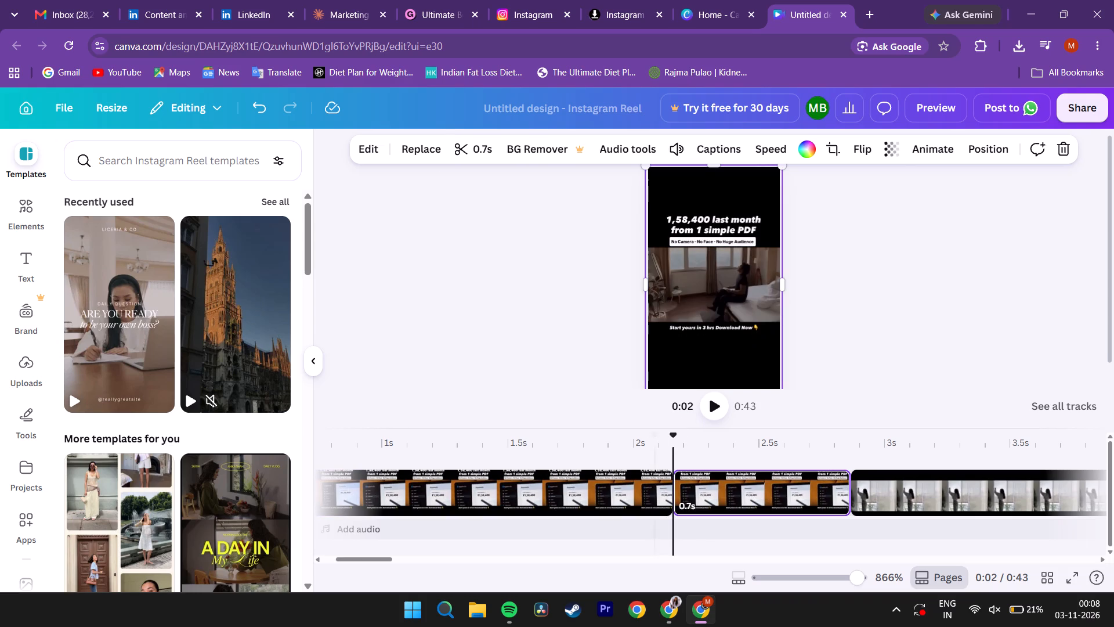
left_click(703, 496)
key("Delete")
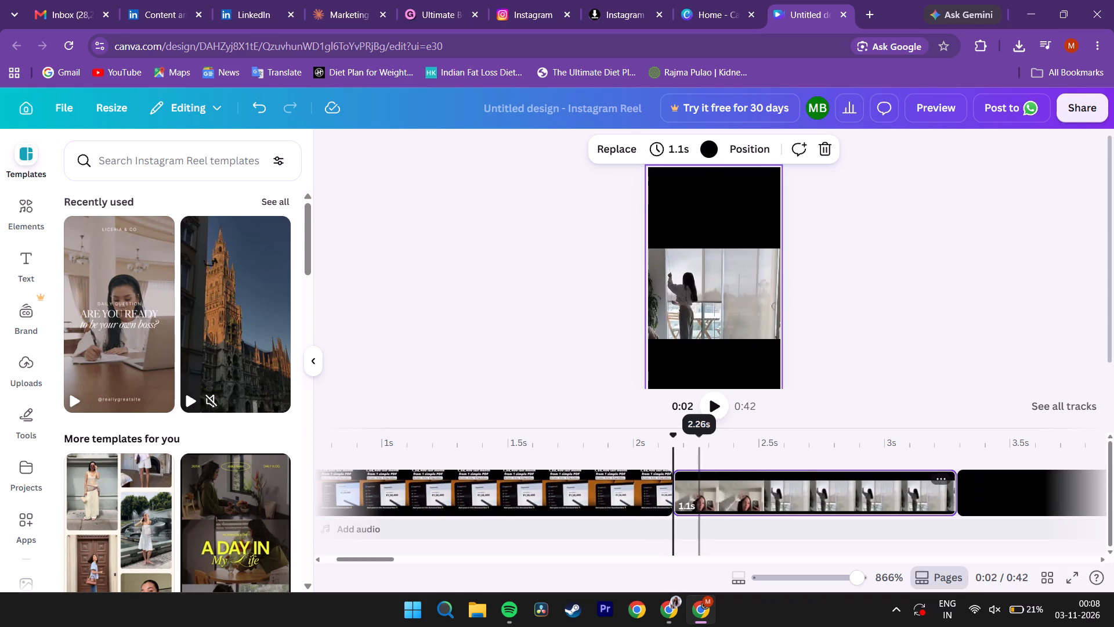
Play the trimmed opening from the start and delete the 39.1 s black page at the end.
left_click_drag(673, 440, 329, 456)
key("space")
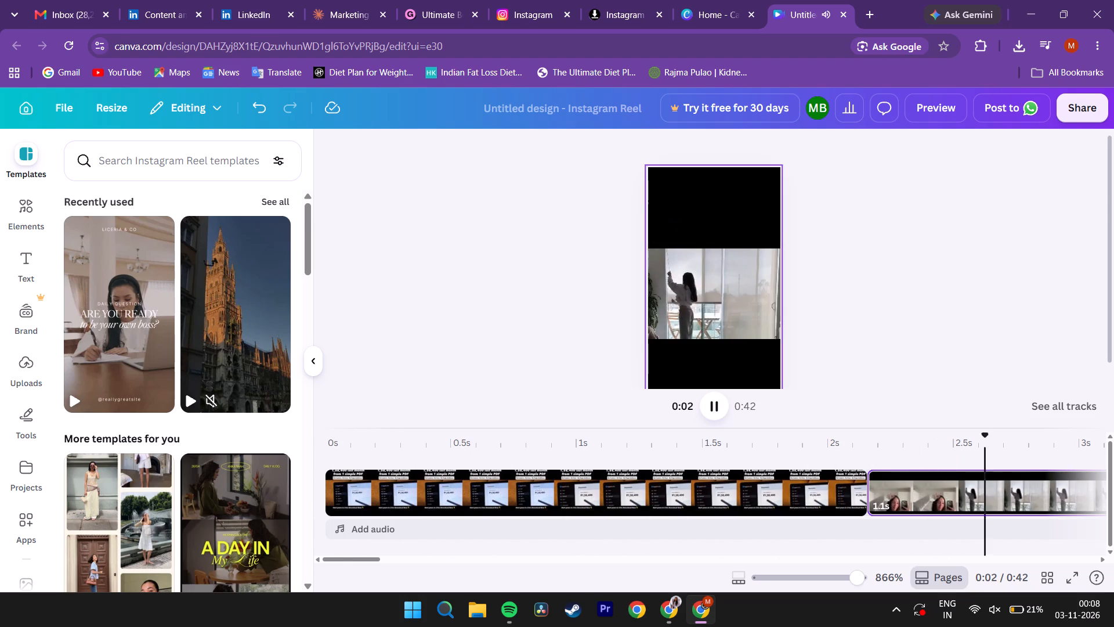
key("space")
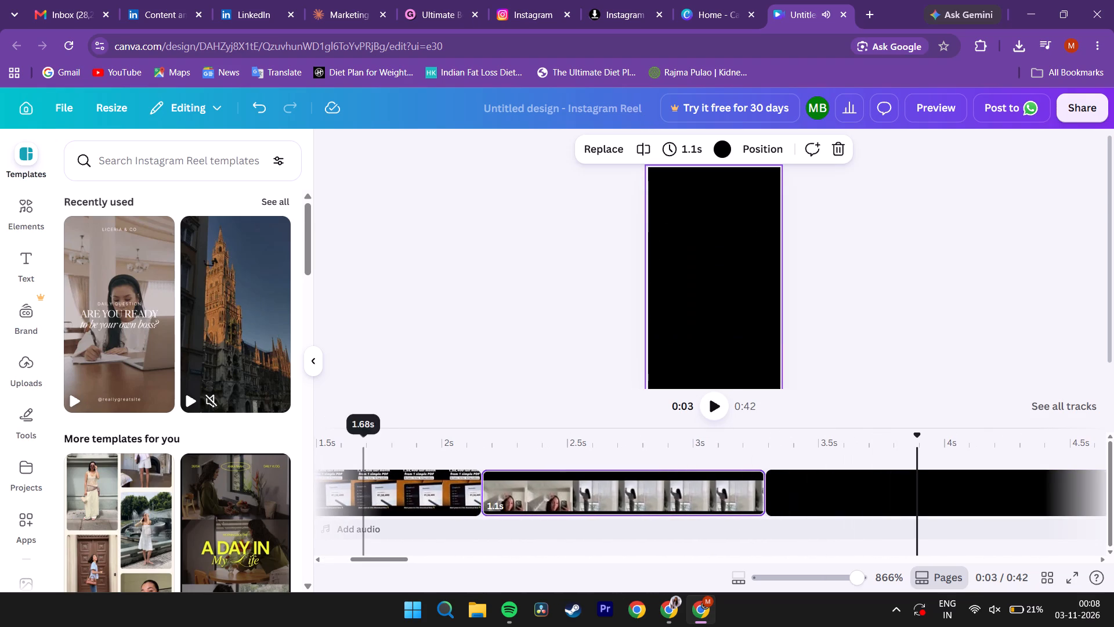
left_click(837, 480)
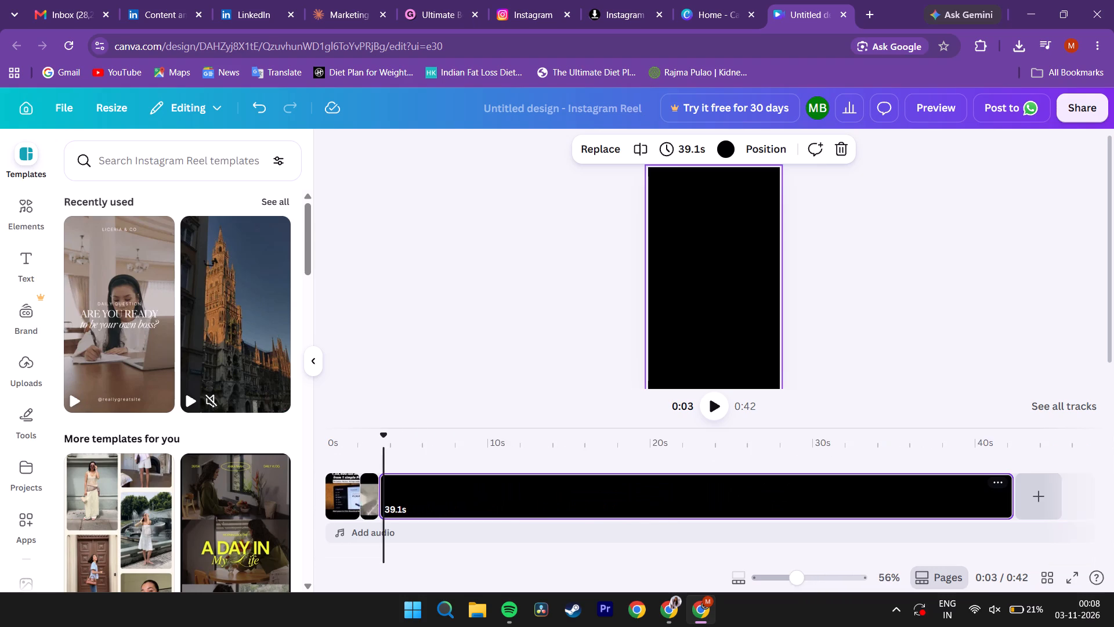
left_click_drag(709, 456, 726, 455)
left_click(709, 460)
left_click_drag(707, 467, 725, 468)
left_click(656, 508)
key("Delete")
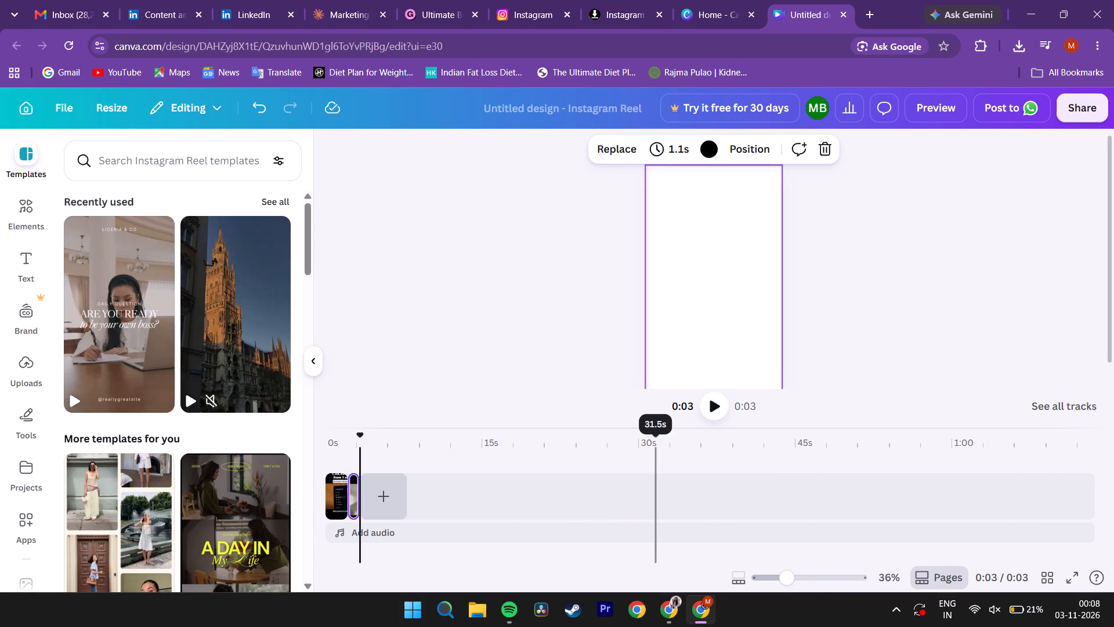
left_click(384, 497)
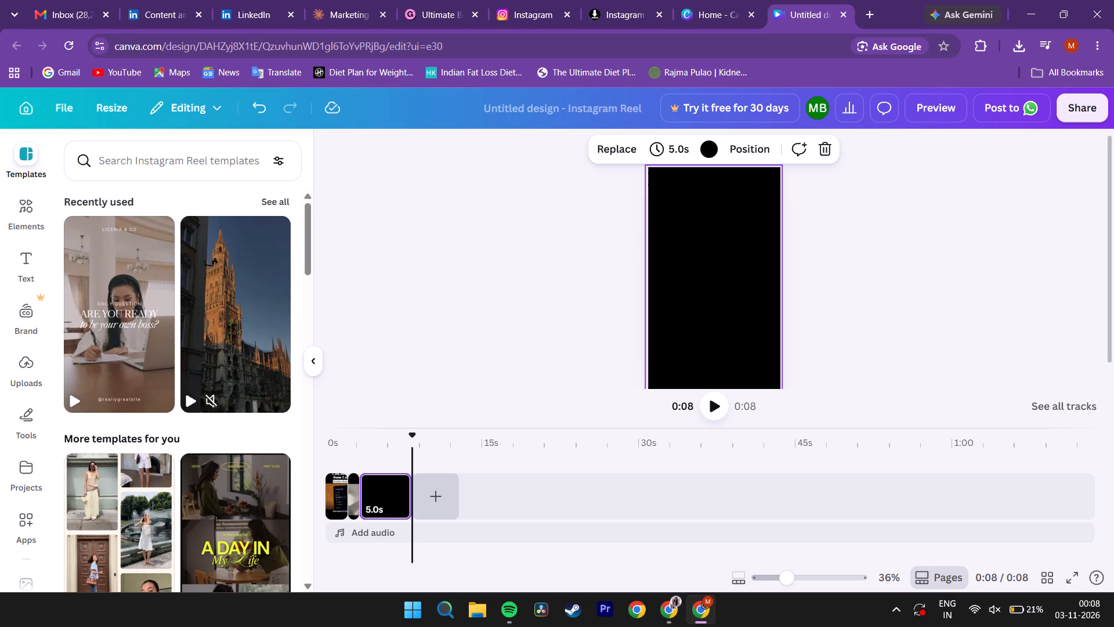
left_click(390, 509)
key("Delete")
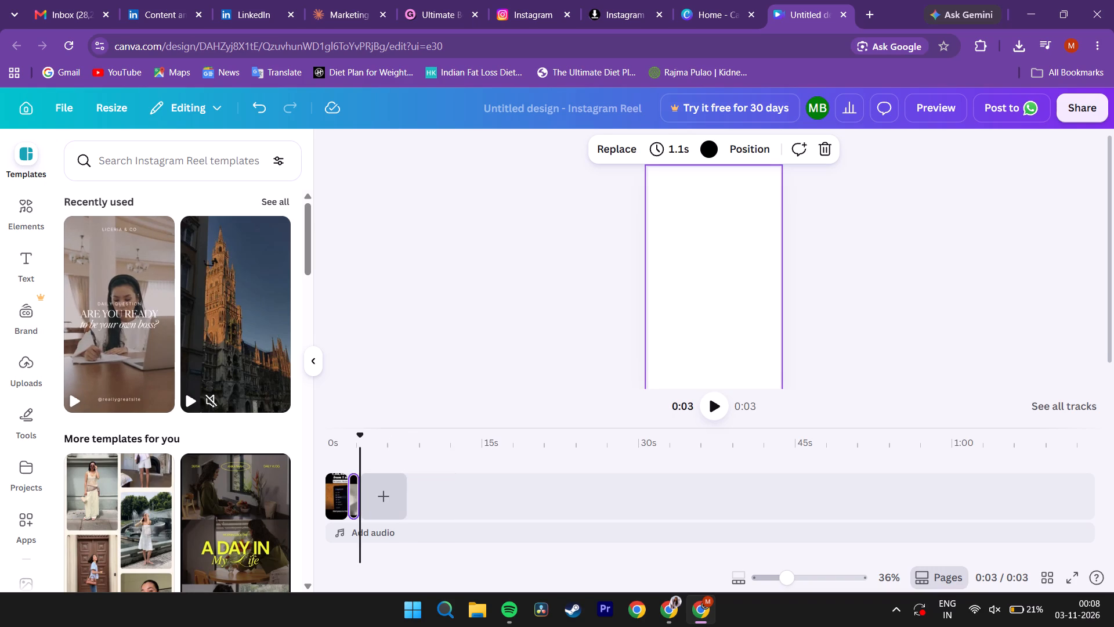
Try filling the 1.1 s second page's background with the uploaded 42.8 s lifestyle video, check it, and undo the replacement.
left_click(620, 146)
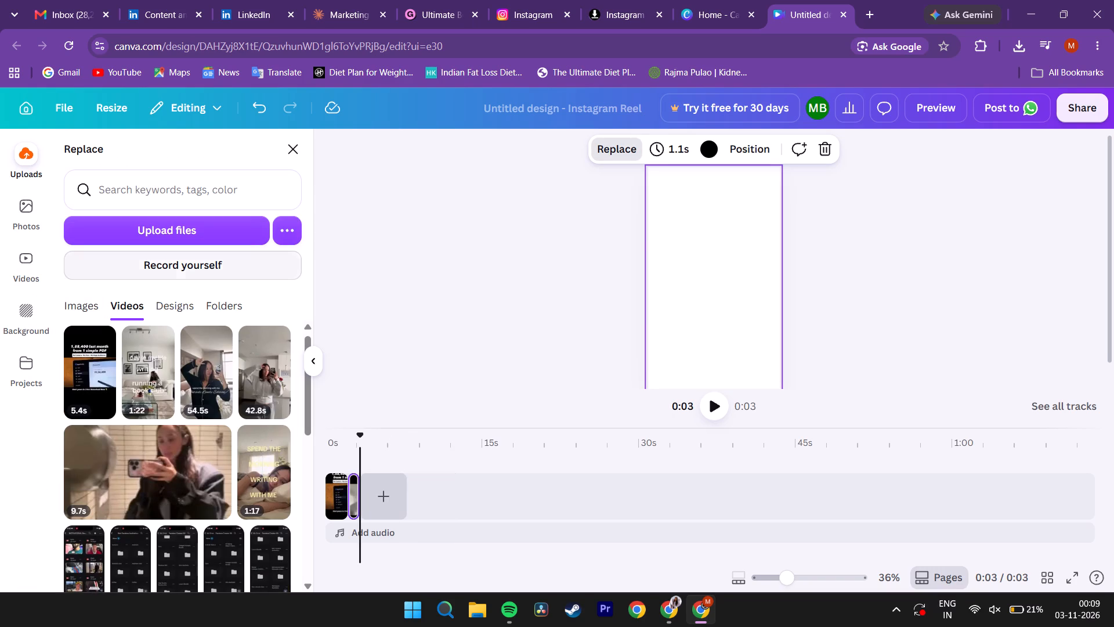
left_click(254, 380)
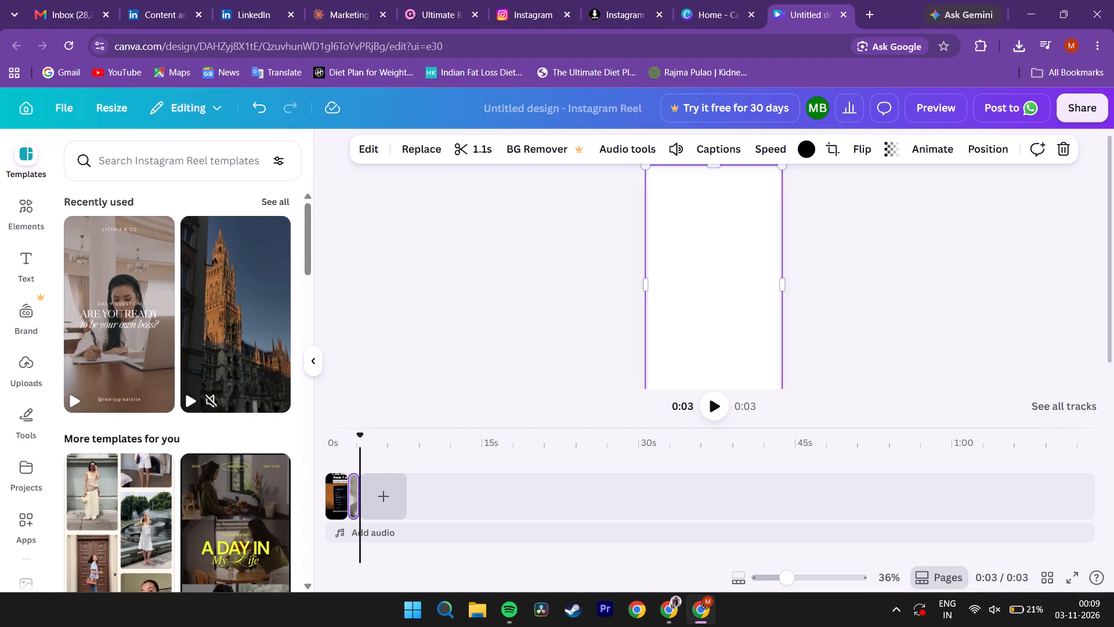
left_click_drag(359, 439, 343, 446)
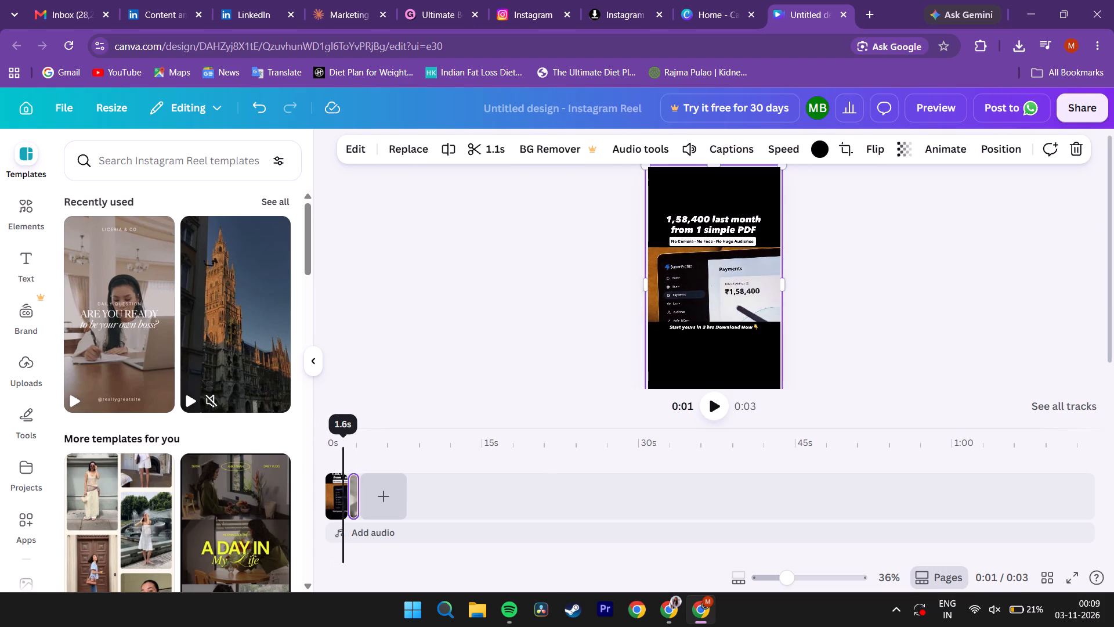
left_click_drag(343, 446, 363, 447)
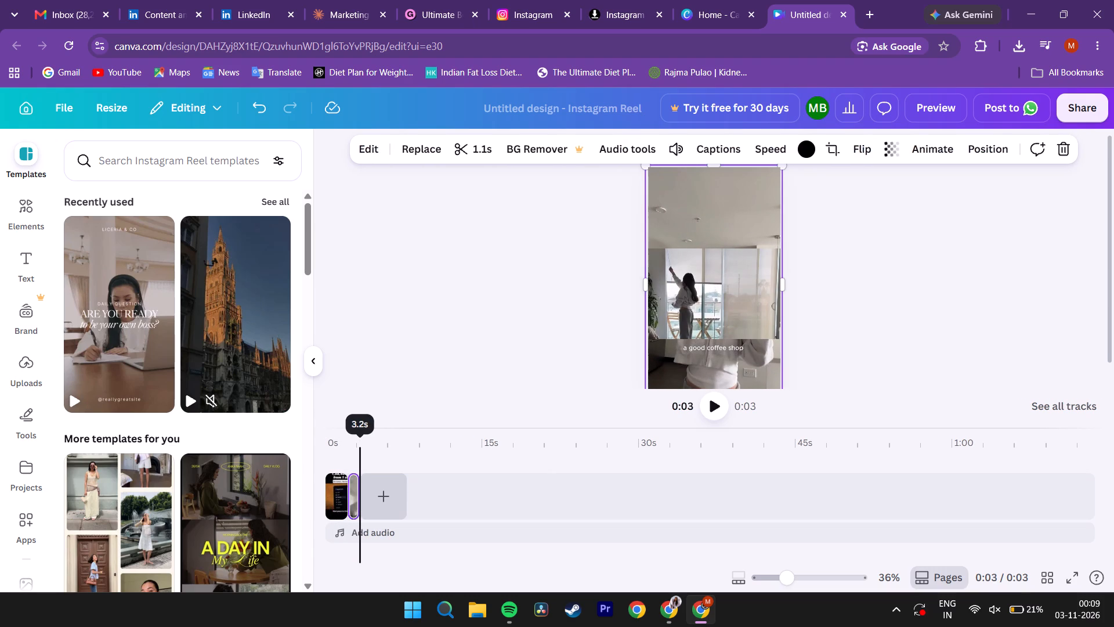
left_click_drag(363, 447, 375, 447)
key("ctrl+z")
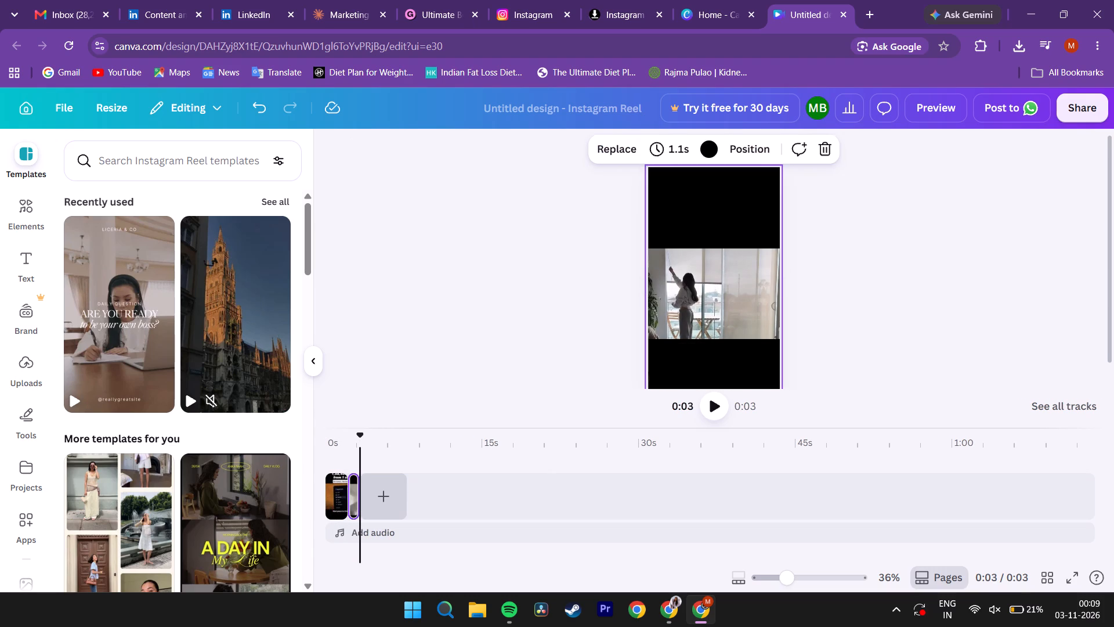
Add a third page at the end and fill its background with the uploaded 42.8 s lifestyle video.
left_click(374, 499)
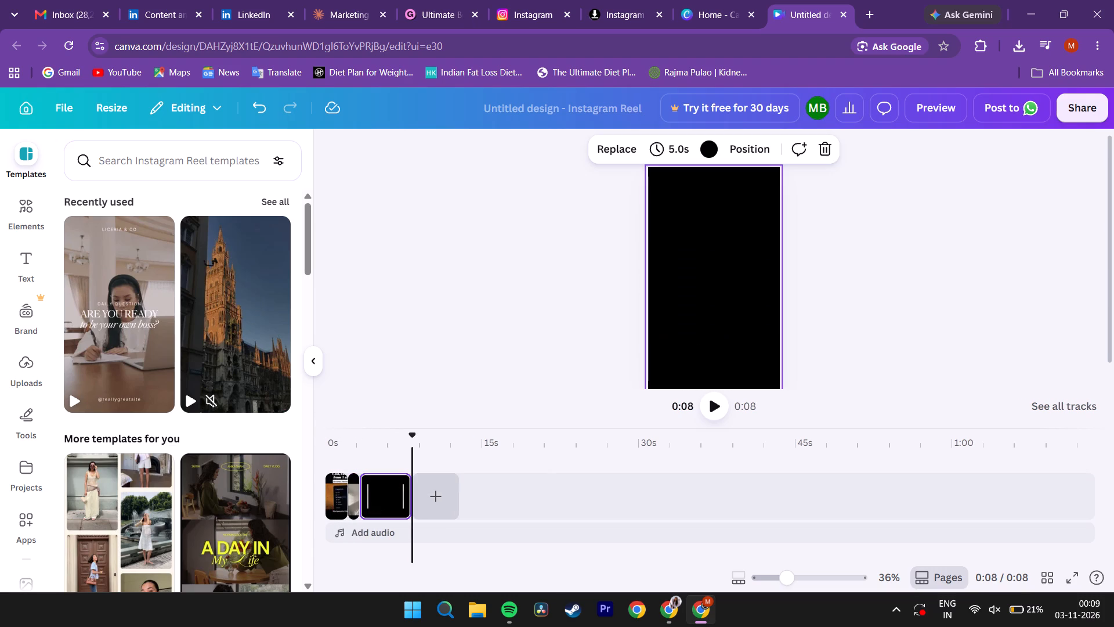
left_click(620, 154)
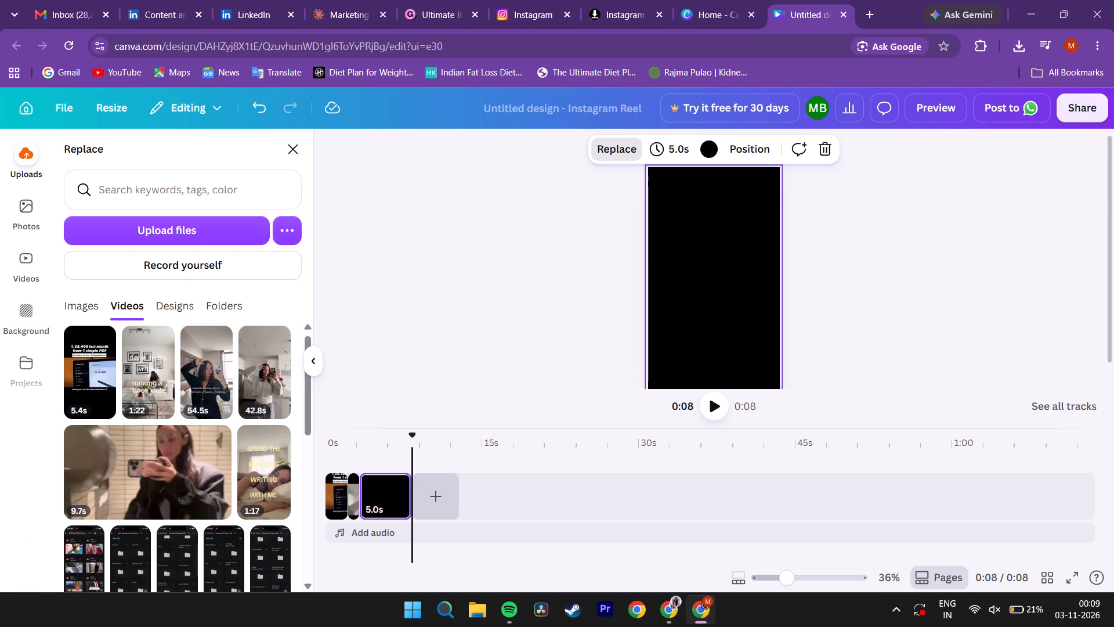
left_click(255, 363)
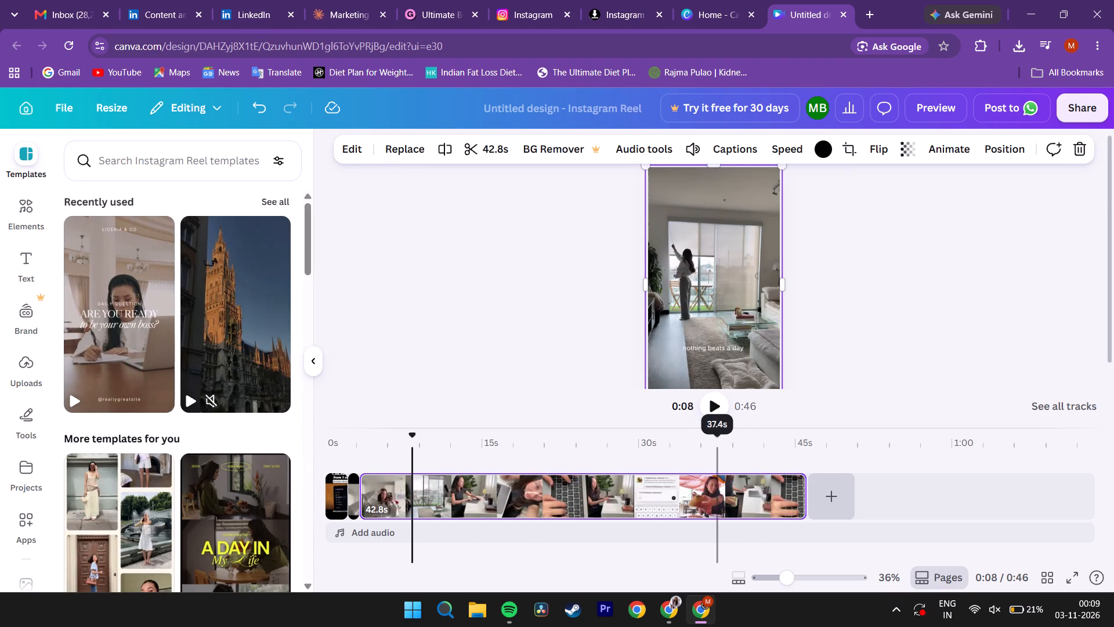
Split the third page's lifestyle video at about 38.4 s, where the matcha-at-desk shot starts, and delete the 35.1 s part before it.
left_click(716, 460)
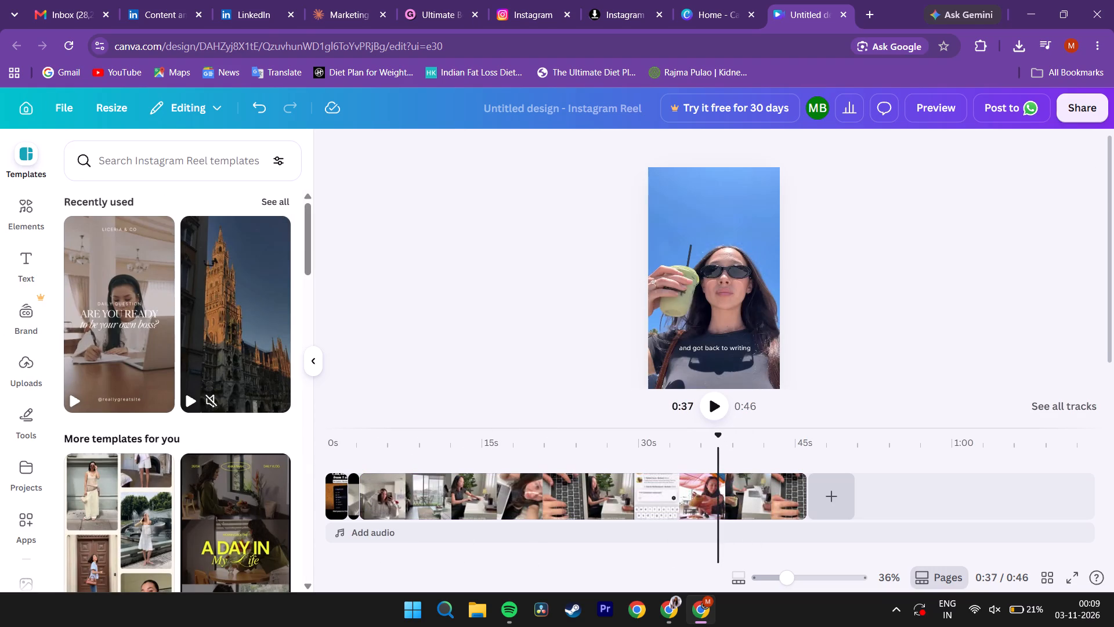
left_click_drag(713, 436, 722, 438)
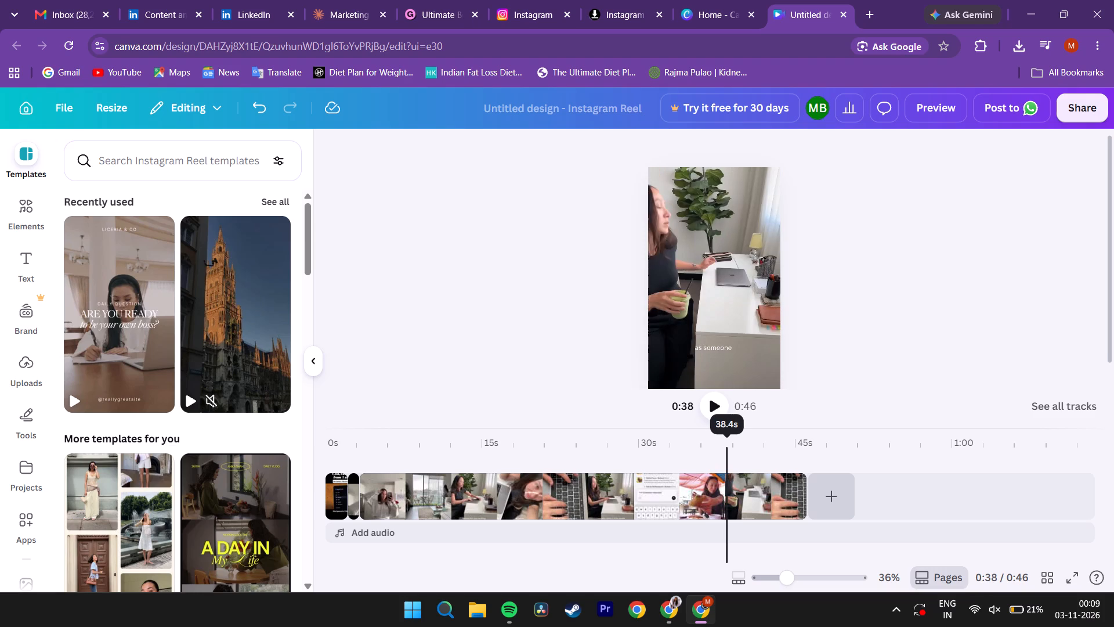
left_click_drag(722, 438, 720, 438)
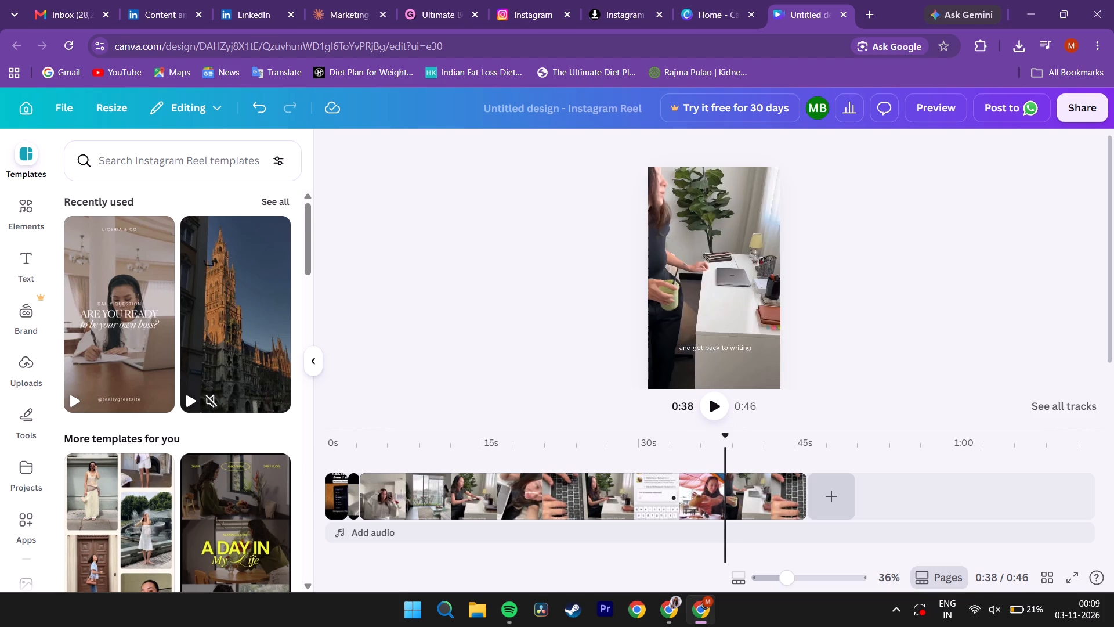
left_click(721, 489)
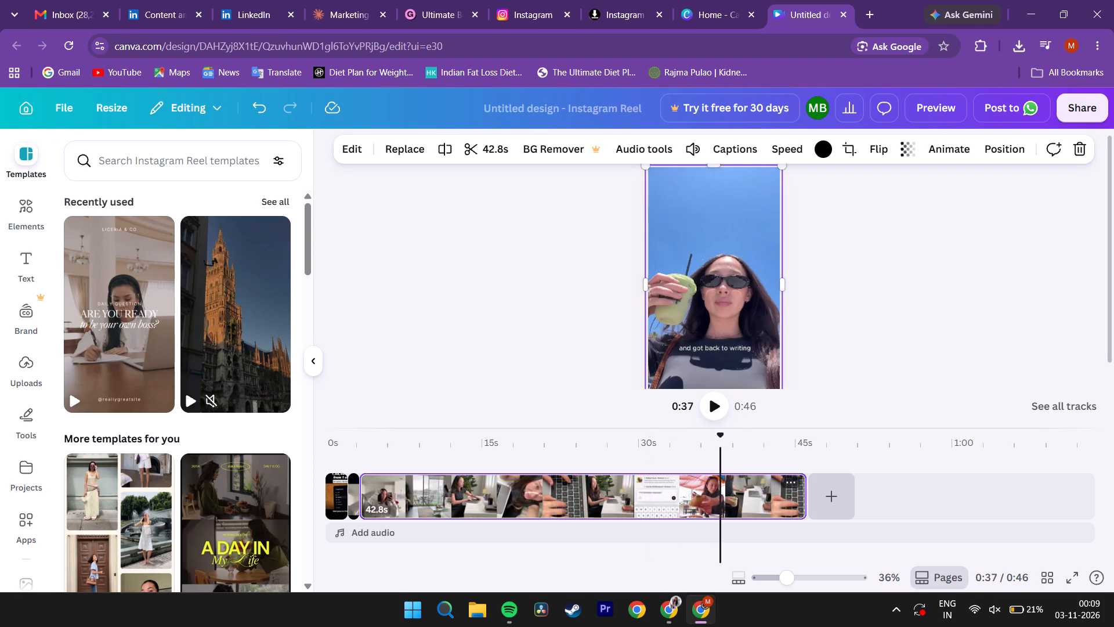
left_click_drag(721, 435, 723, 437)
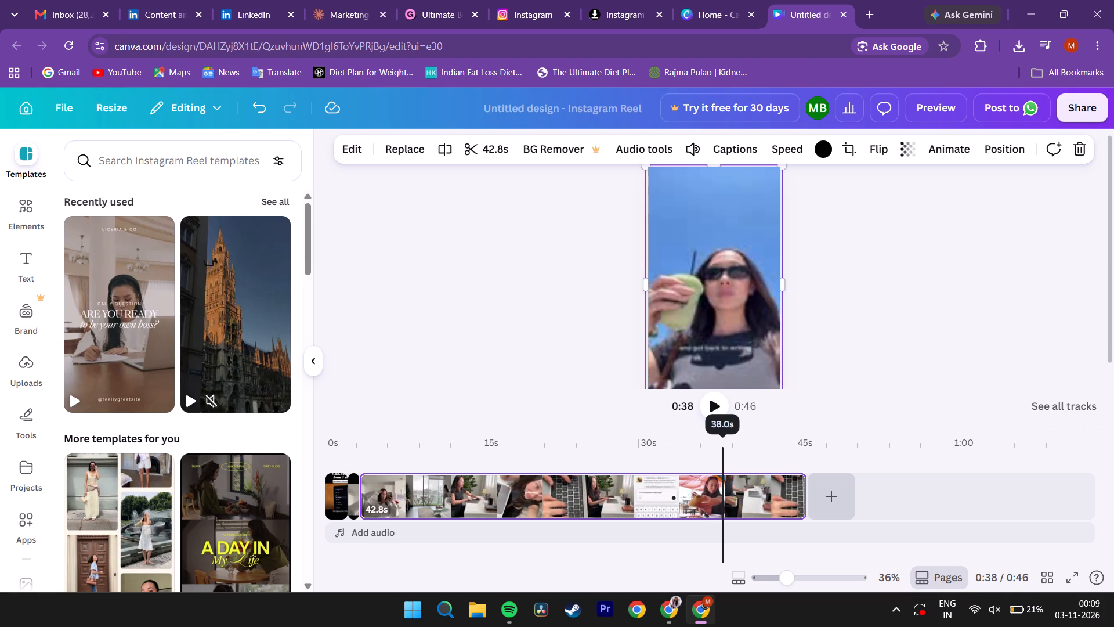
left_click_drag(723, 437, 728, 438)
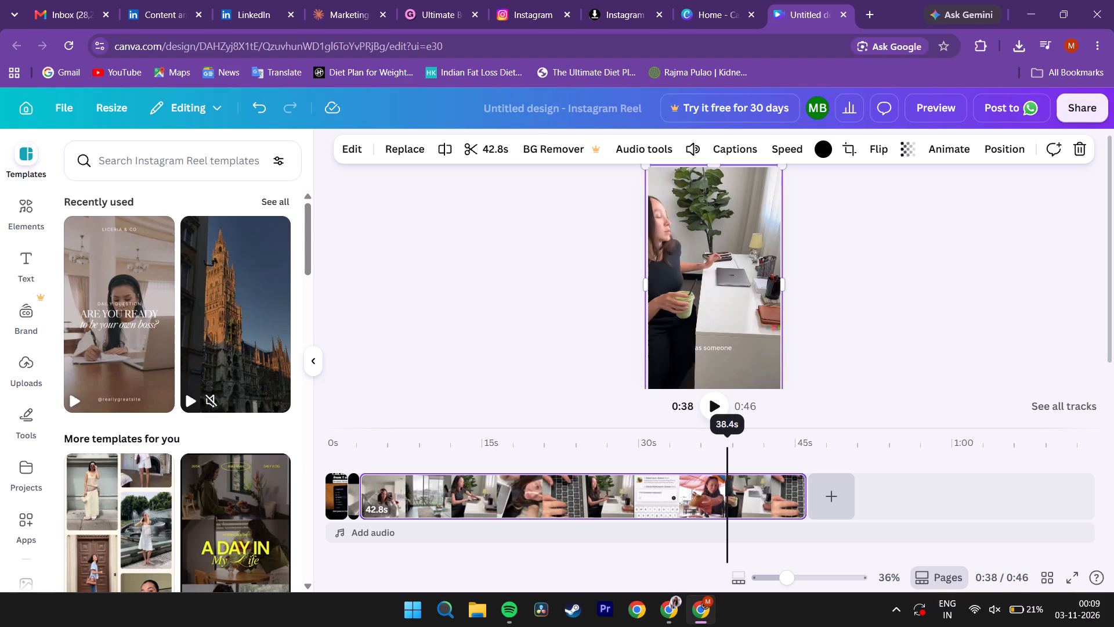
left_click_drag(728, 438, 728, 439)
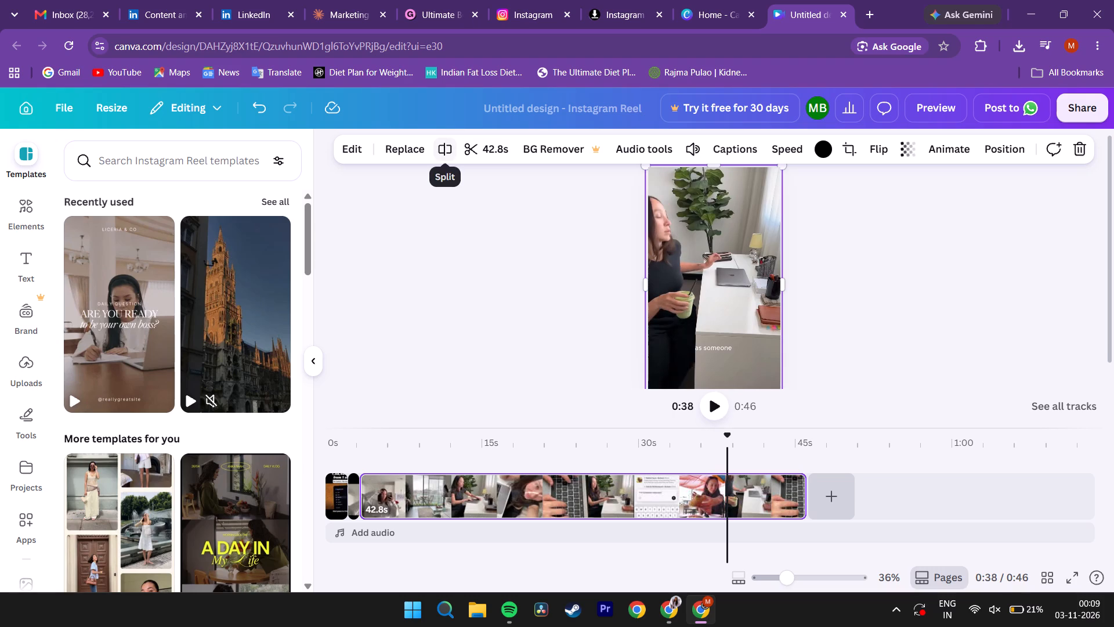
left_click(447, 149)
left_click(564, 481)
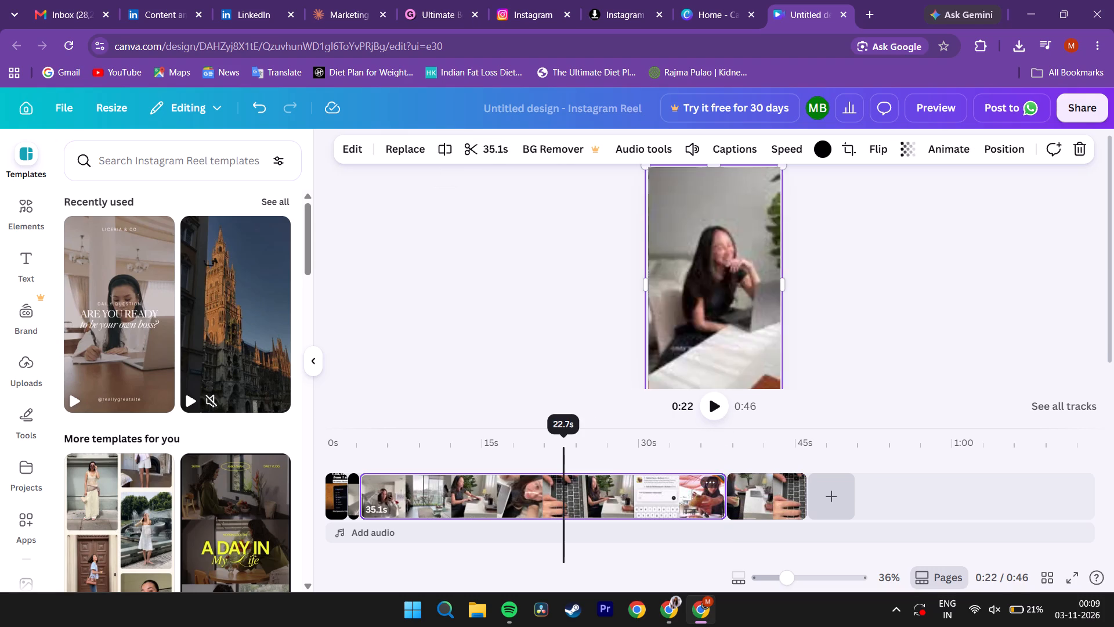
key("Delete")
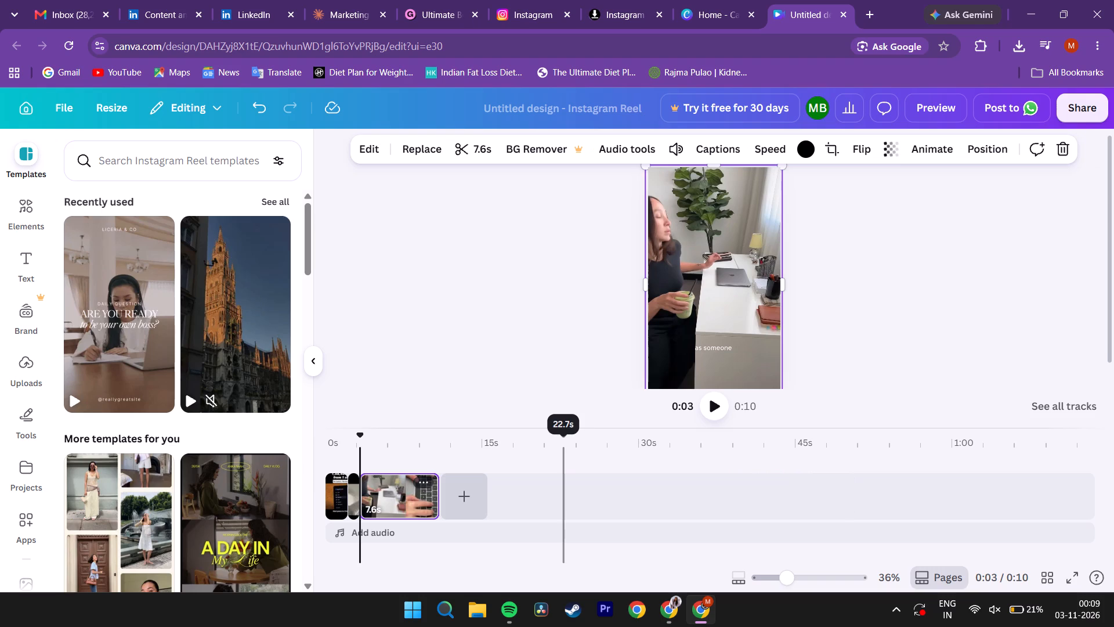
Scrub through the remaining 7.6 s desk clip to review its shots.
left_click_drag(361, 434, 371, 436)
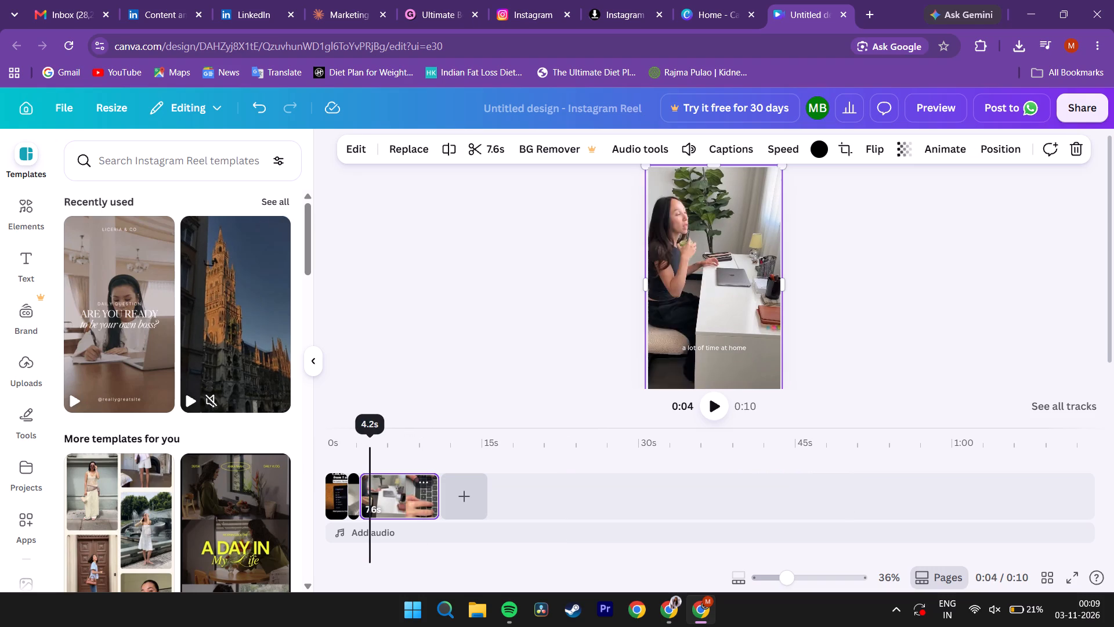
left_click_drag(371, 436, 413, 440)
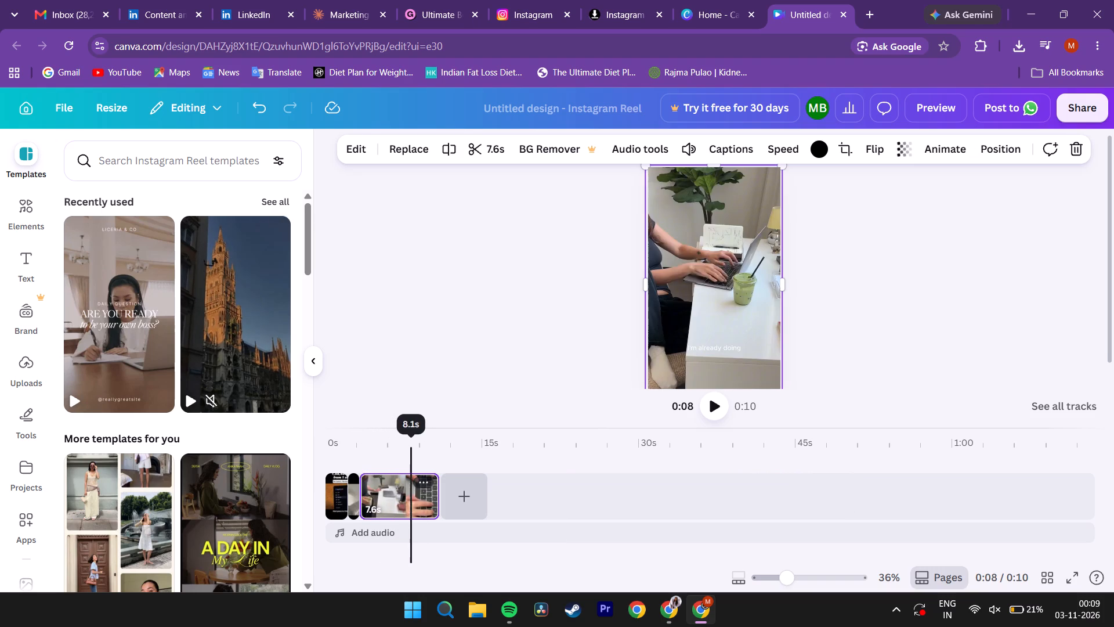
left_click_drag(413, 440, 432, 440)
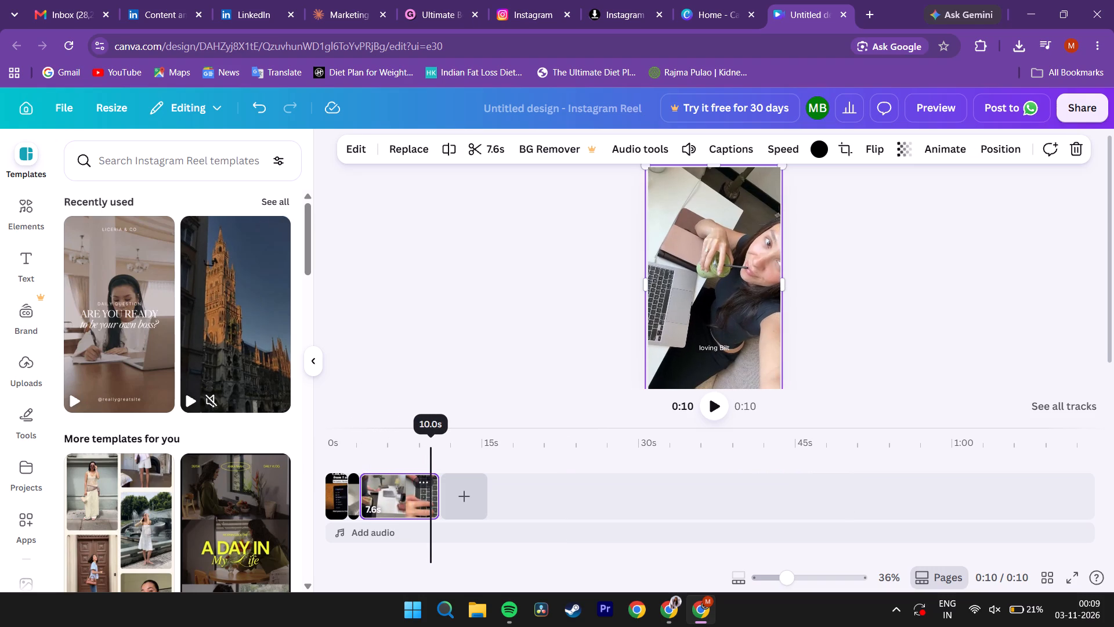
left_click_drag(432, 440, 433, 440)
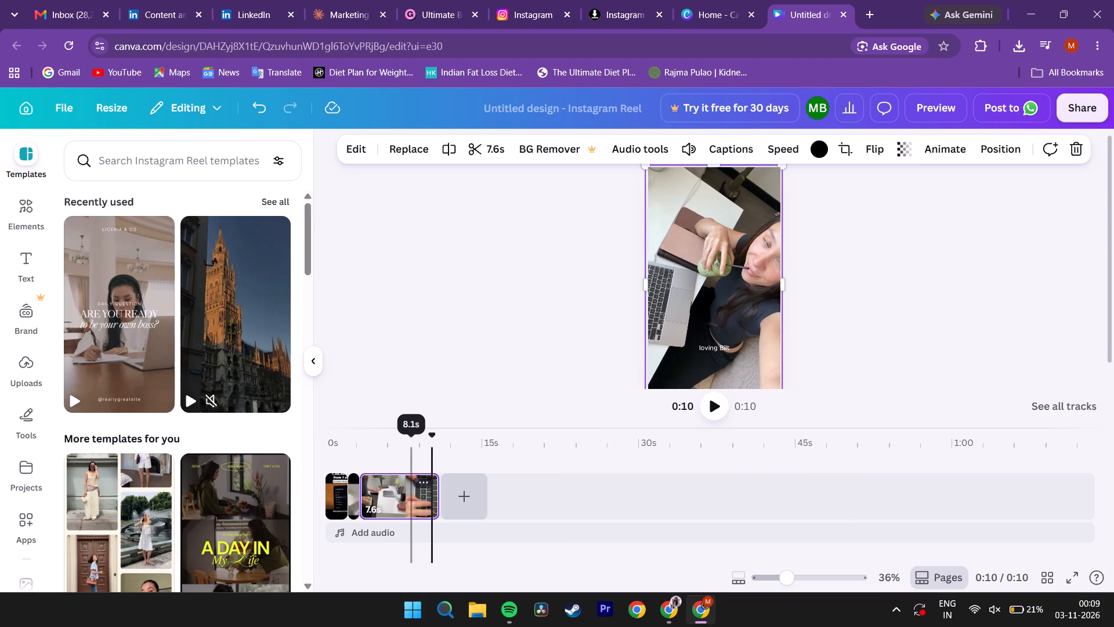
left_click(411, 495)
double_click(411, 495)
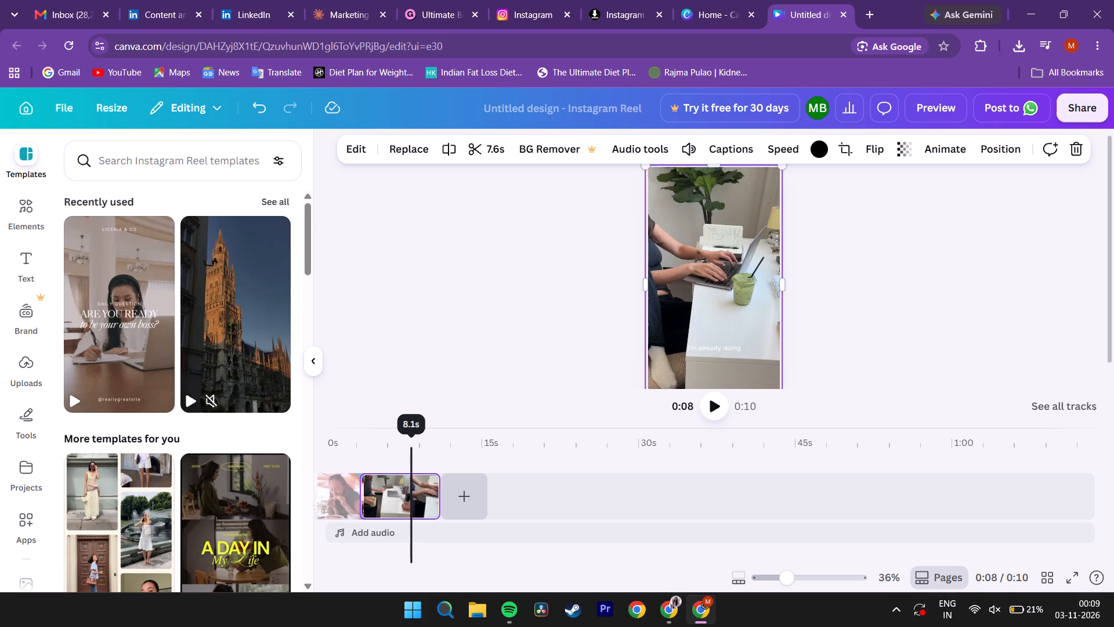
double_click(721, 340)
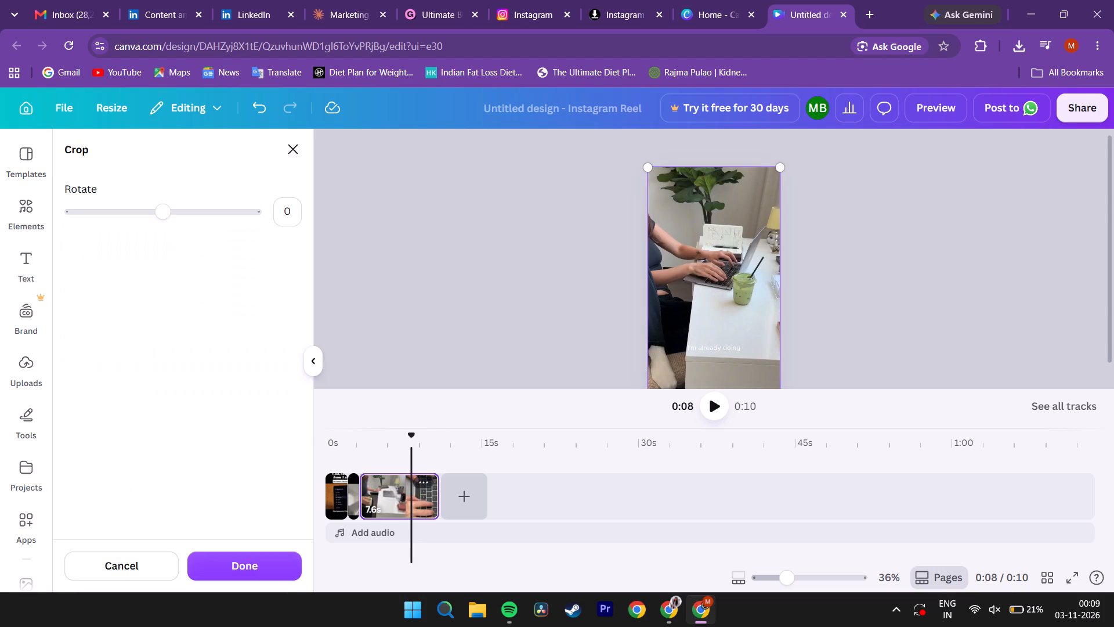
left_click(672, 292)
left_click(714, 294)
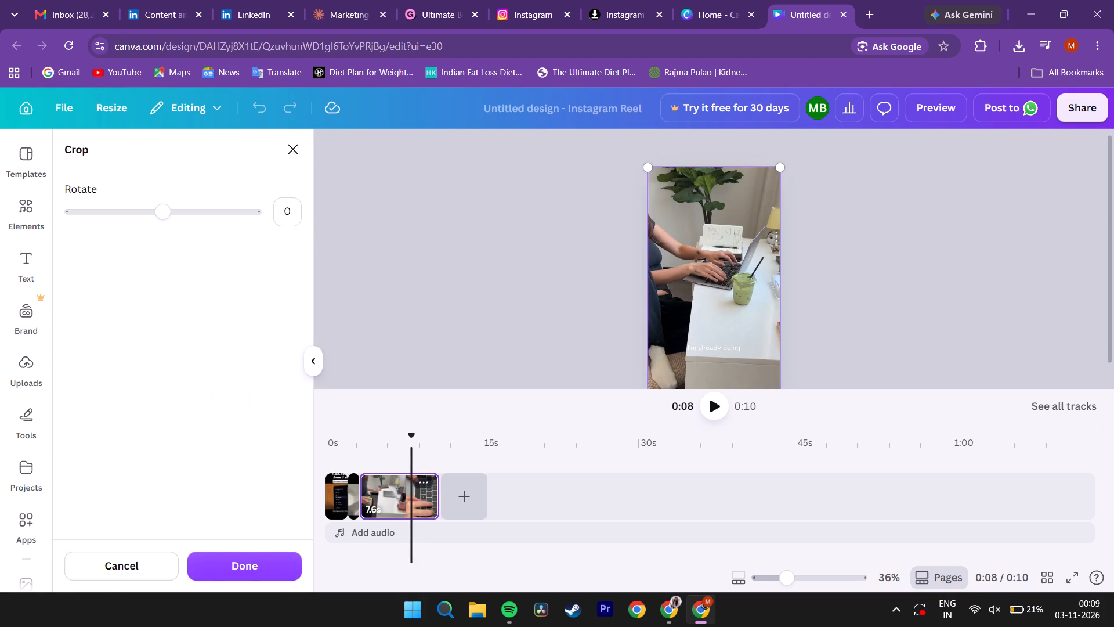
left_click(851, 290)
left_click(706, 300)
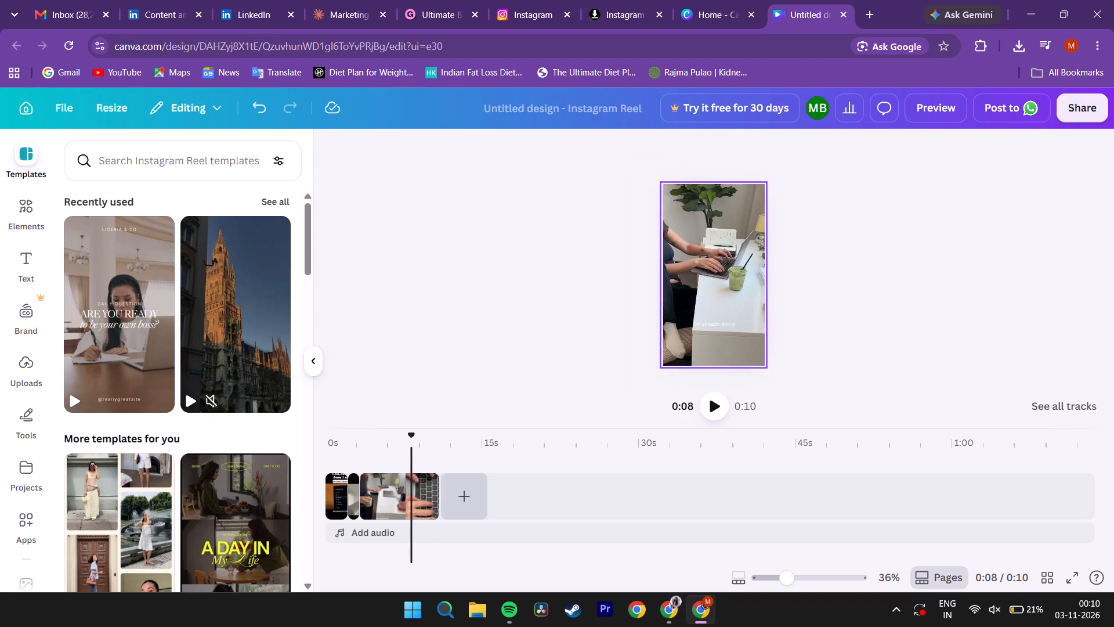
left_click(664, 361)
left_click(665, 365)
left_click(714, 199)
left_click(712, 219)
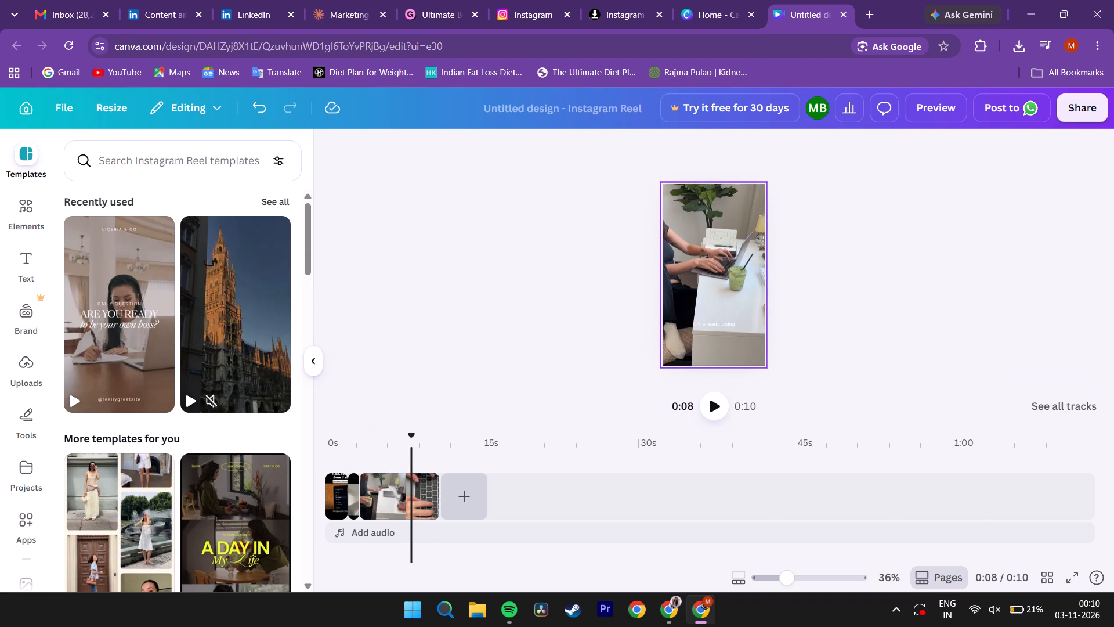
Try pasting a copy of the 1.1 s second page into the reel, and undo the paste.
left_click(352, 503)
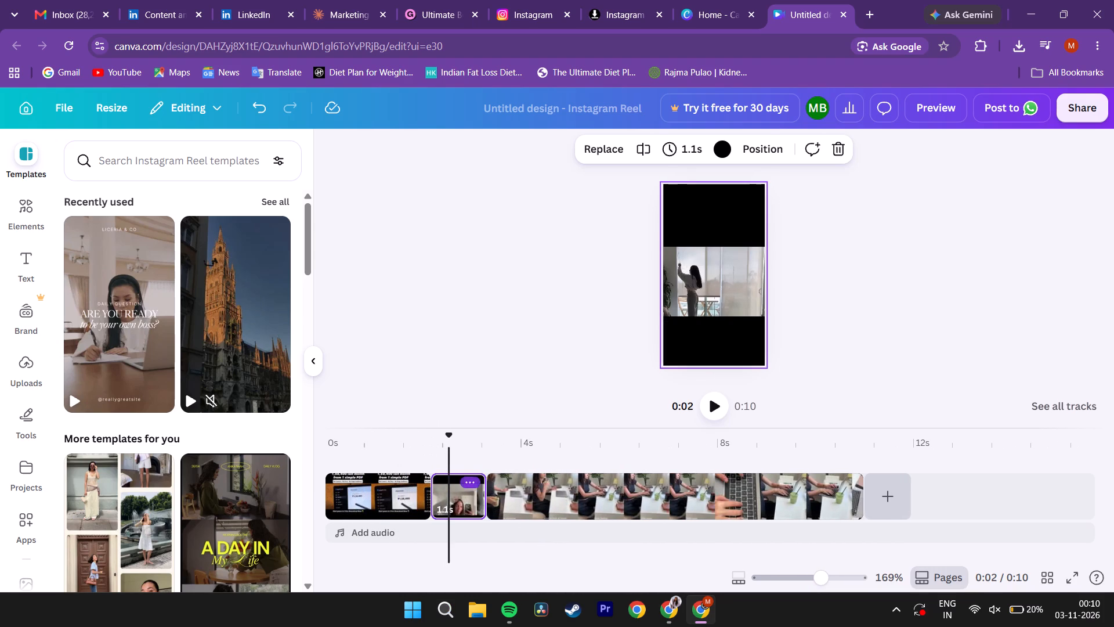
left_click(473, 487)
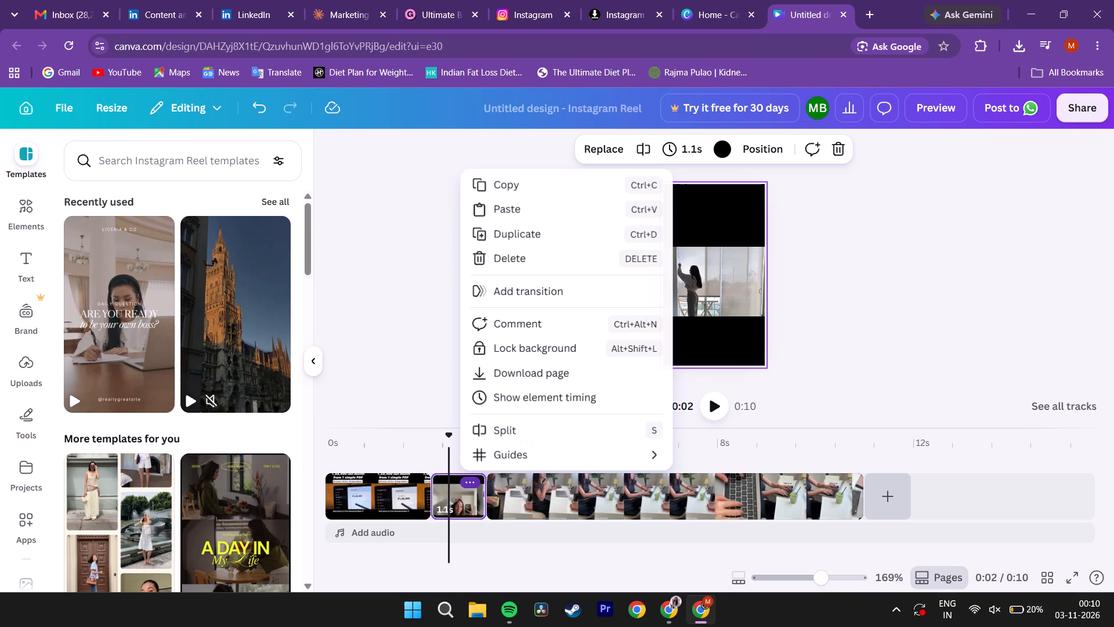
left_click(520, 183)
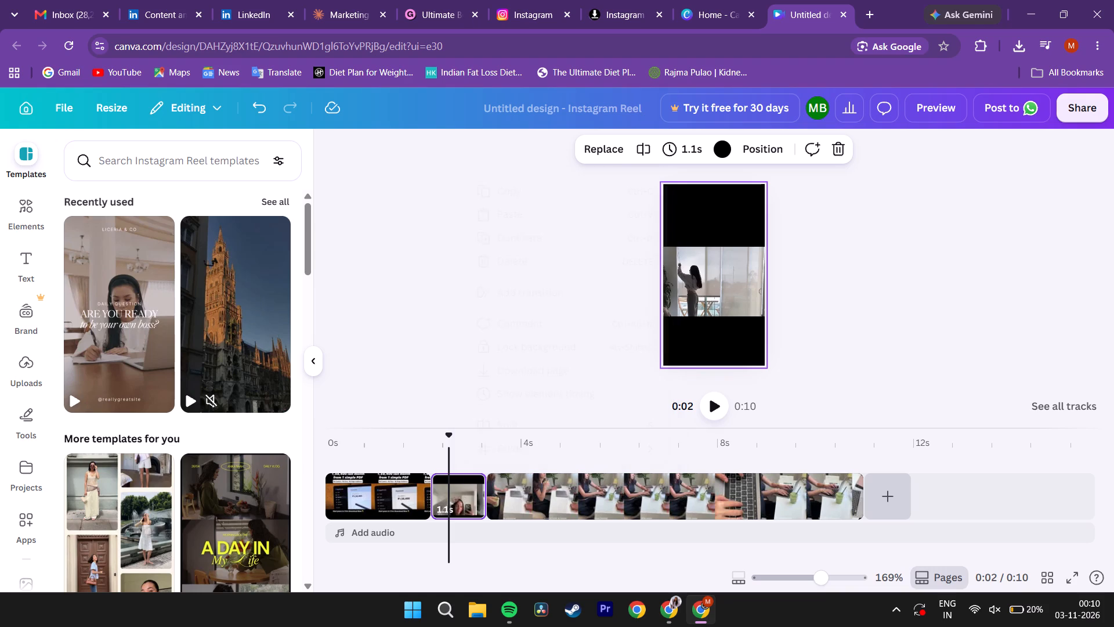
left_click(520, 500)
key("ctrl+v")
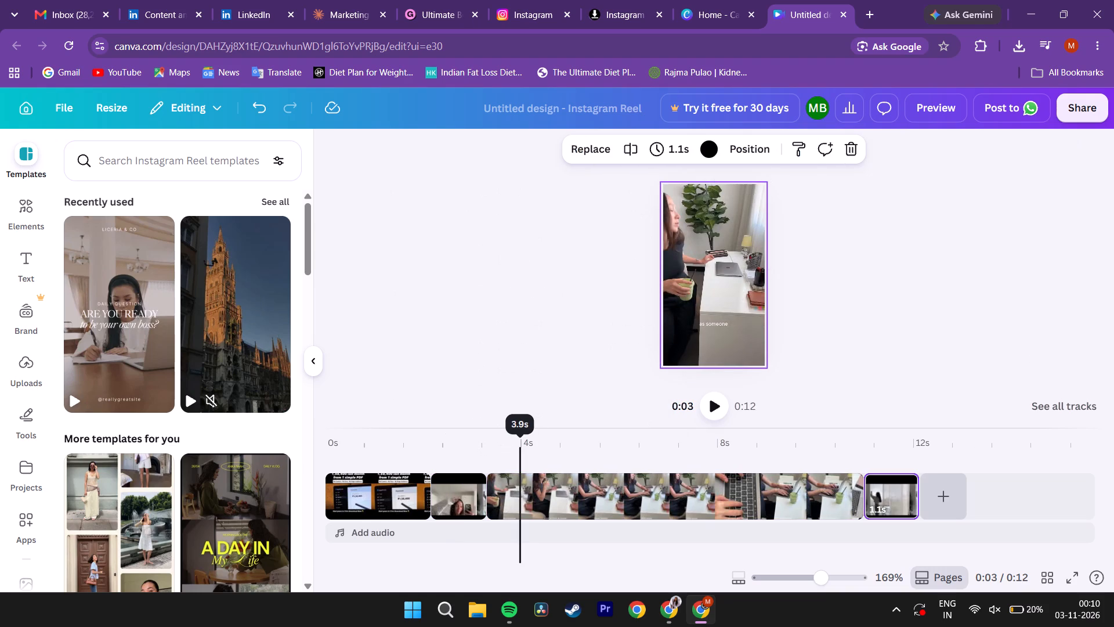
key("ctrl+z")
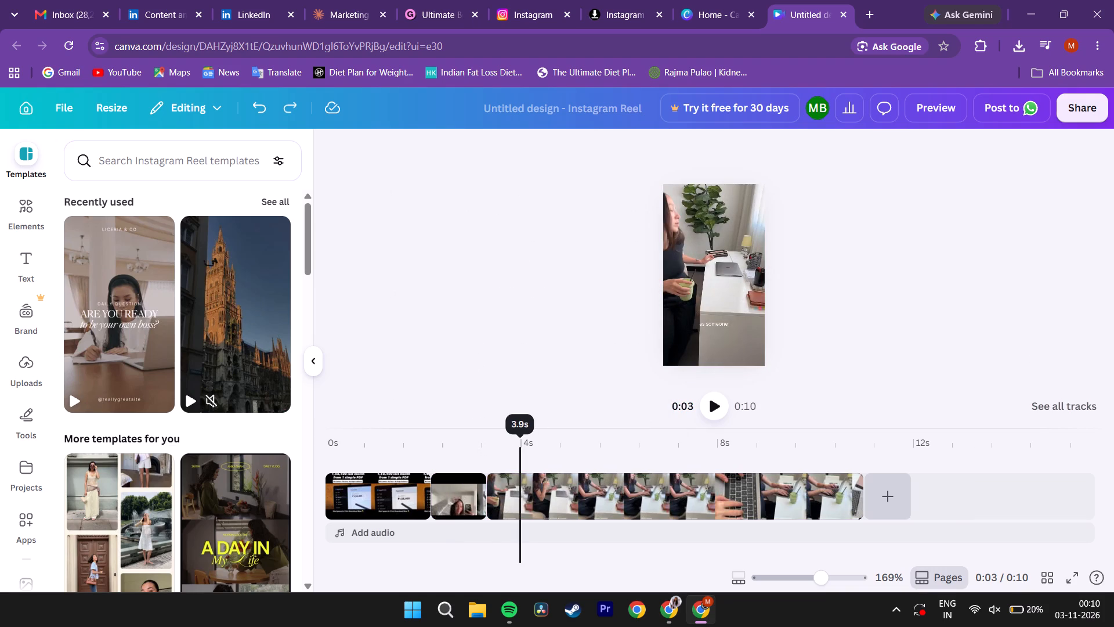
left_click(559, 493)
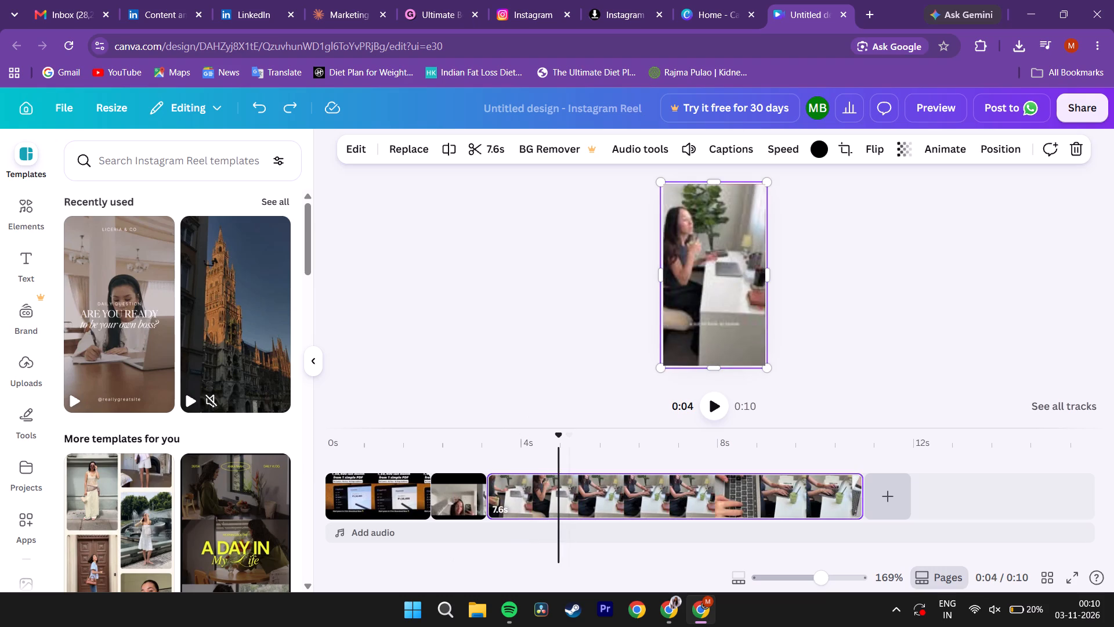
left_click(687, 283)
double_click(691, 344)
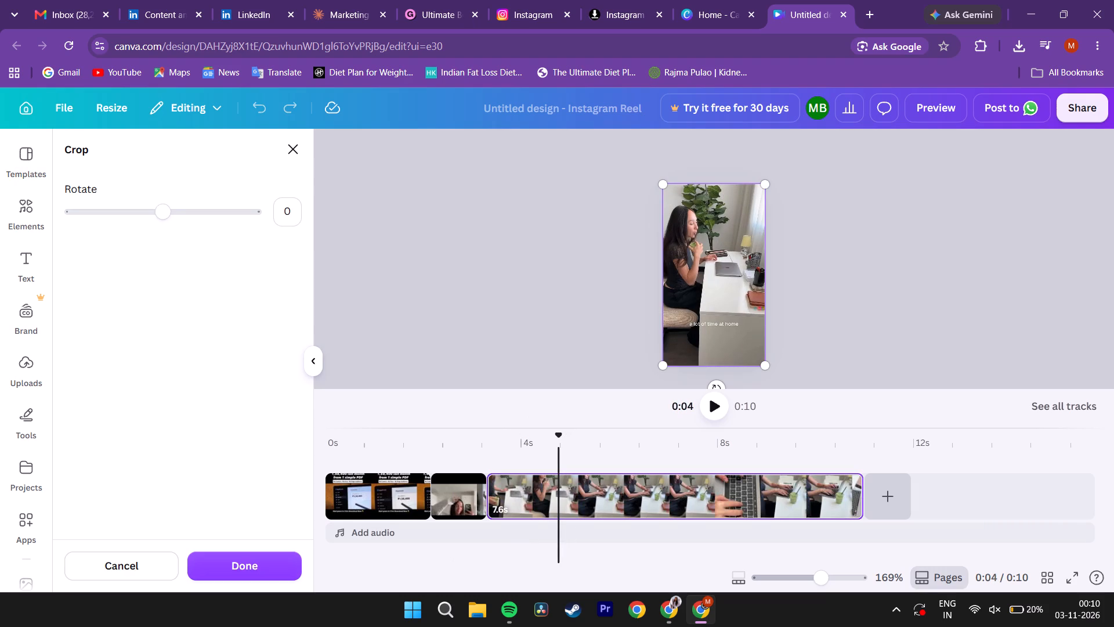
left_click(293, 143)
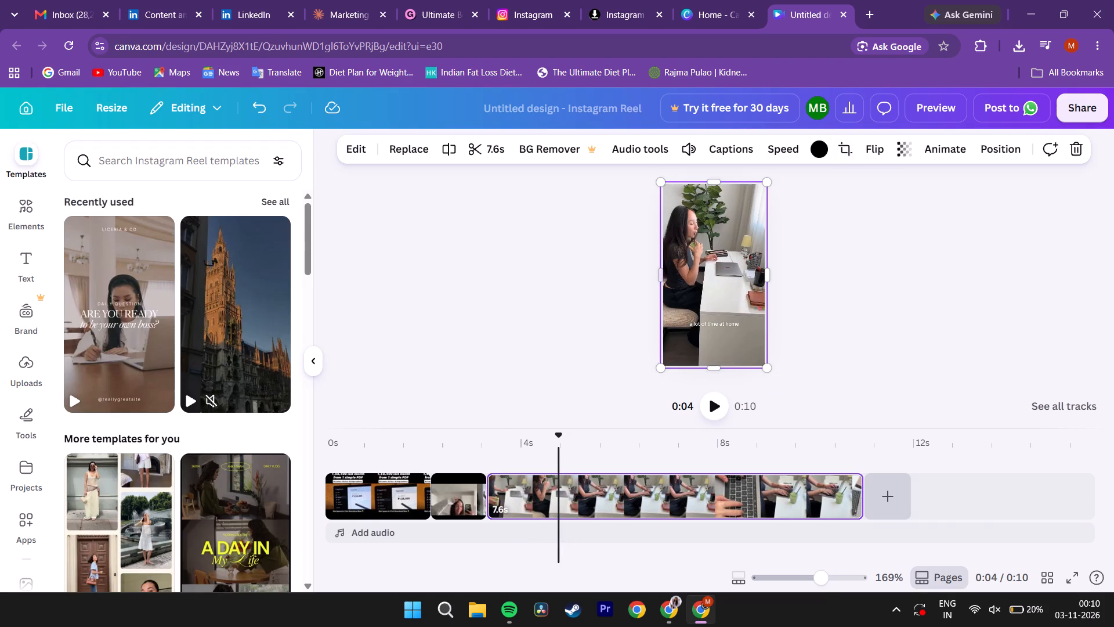
Shrink the 7.6 s desk video from its bottom edge to a nearly square crop and move it down towards the page's middle on black.
left_click_drag(712, 366, 716, 317)
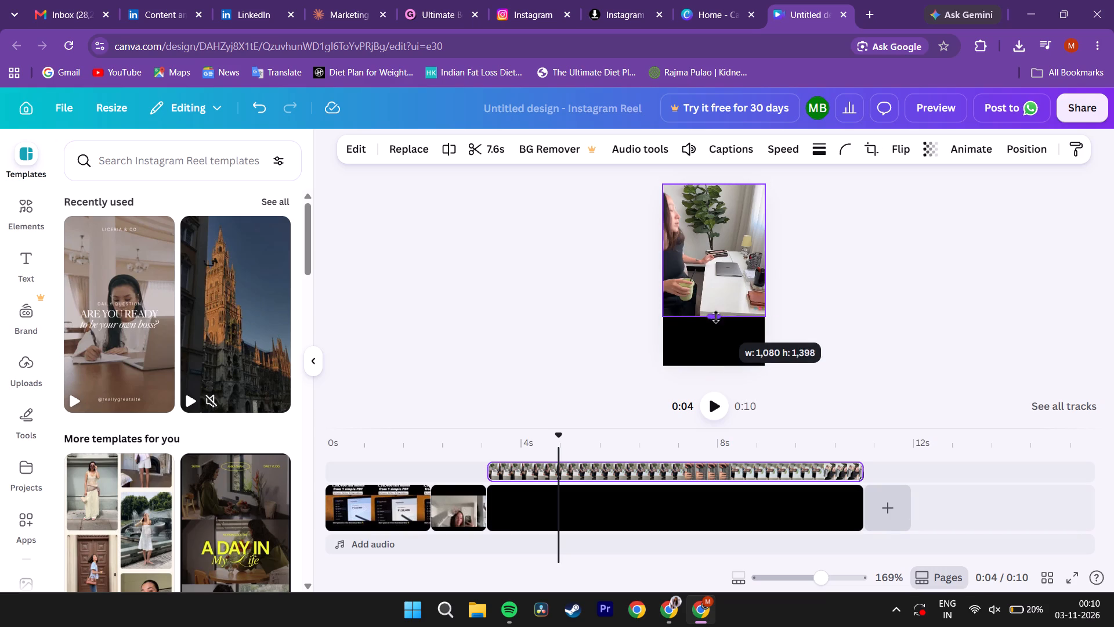
left_click_drag(716, 317, 713, 286)
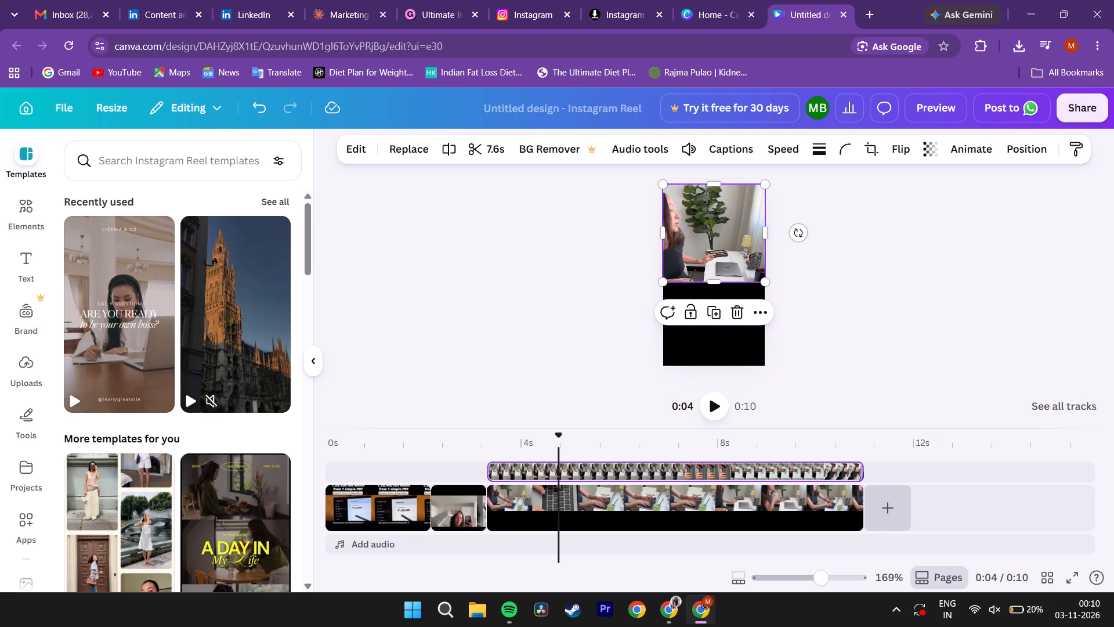
left_click_drag(705, 232, 707, 261)
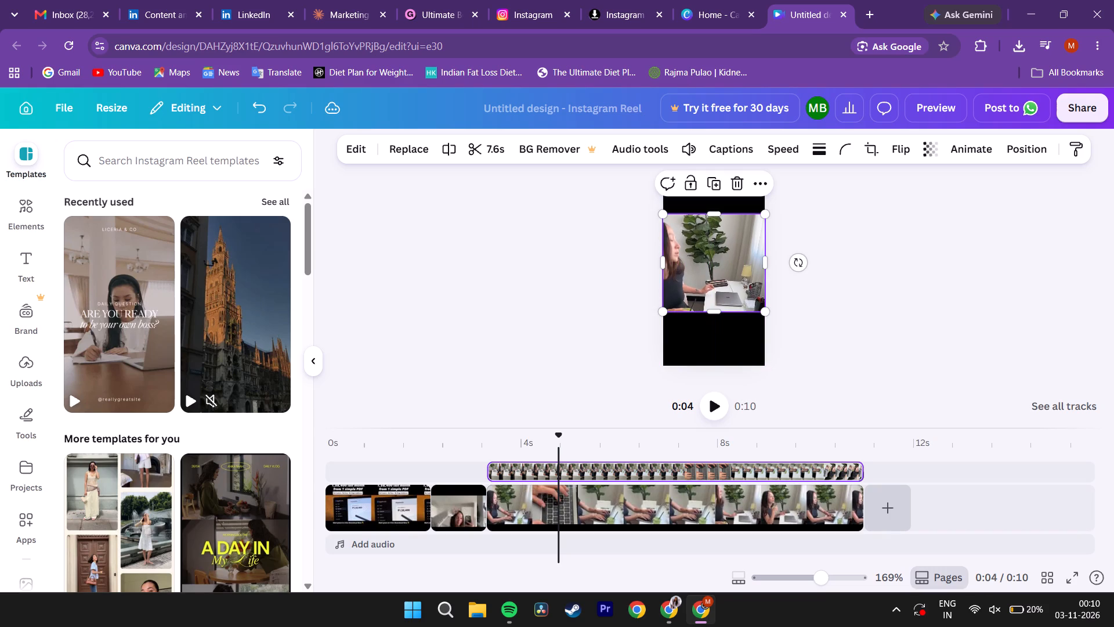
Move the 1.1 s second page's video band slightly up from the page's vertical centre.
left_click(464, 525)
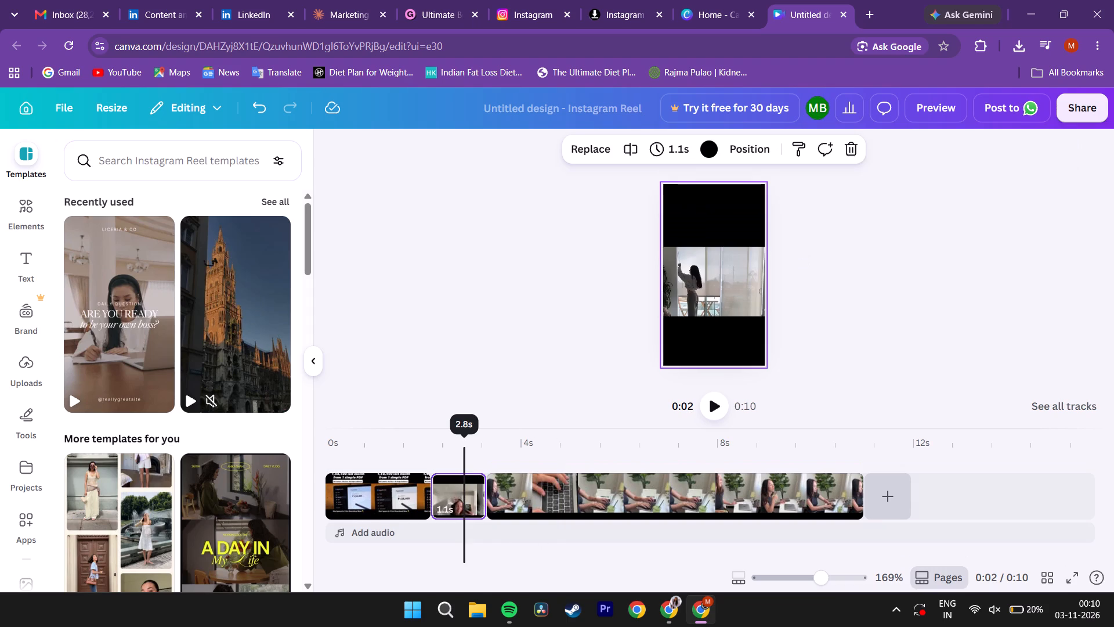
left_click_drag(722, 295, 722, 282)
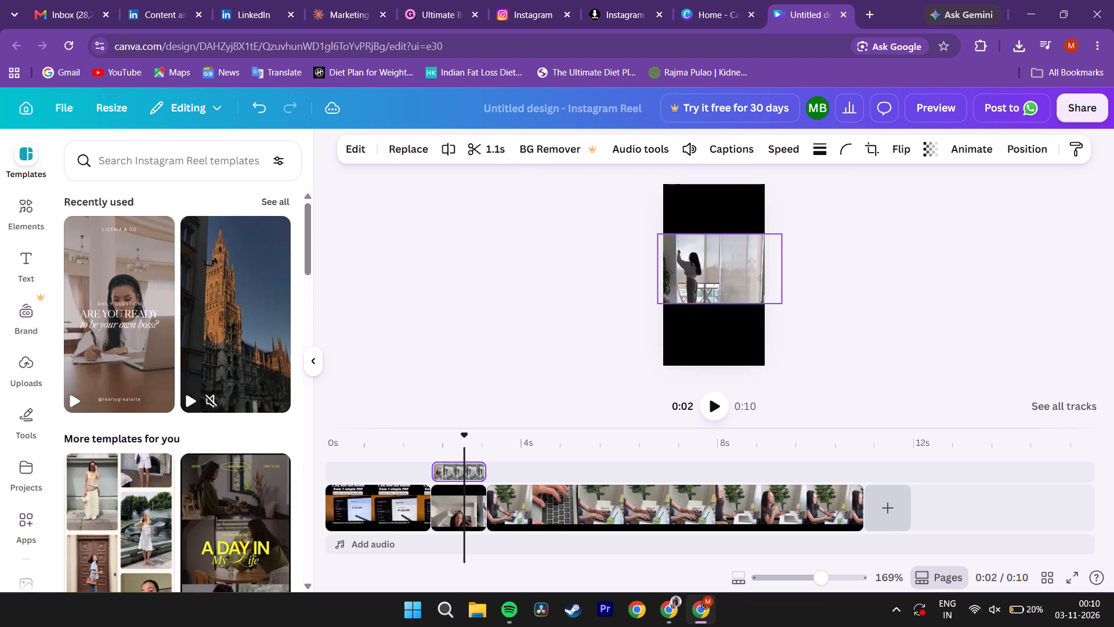
Examine the crop aspect ratio used on the 1.1 s second page's video.
left_click_drag(722, 282, 722, 282)
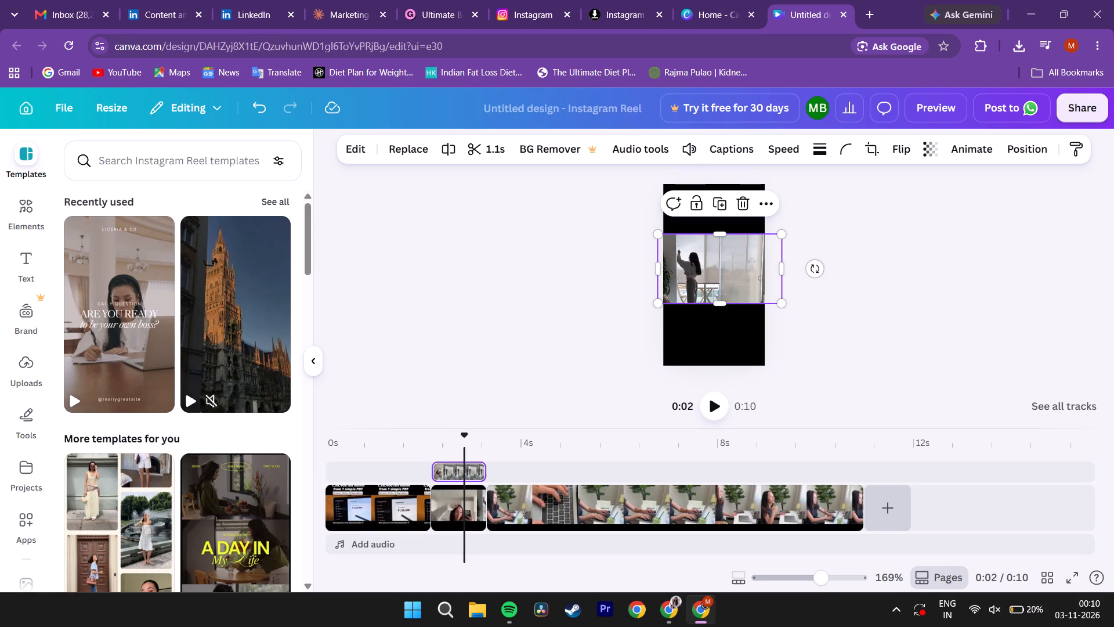
left_click(444, 518)
double_click(692, 291)
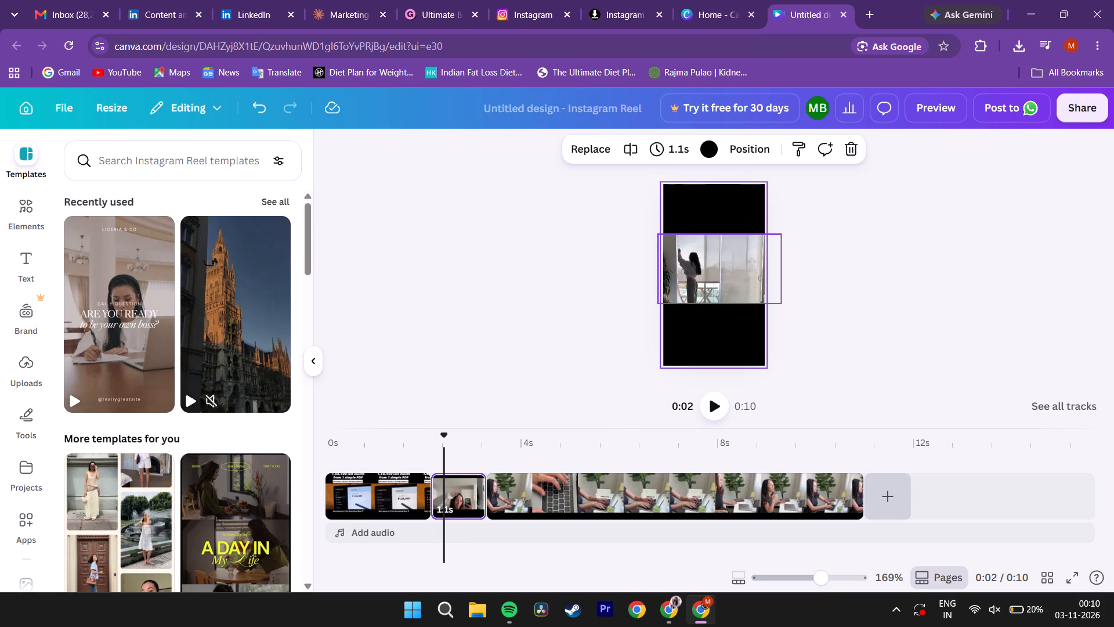
double_click(692, 335)
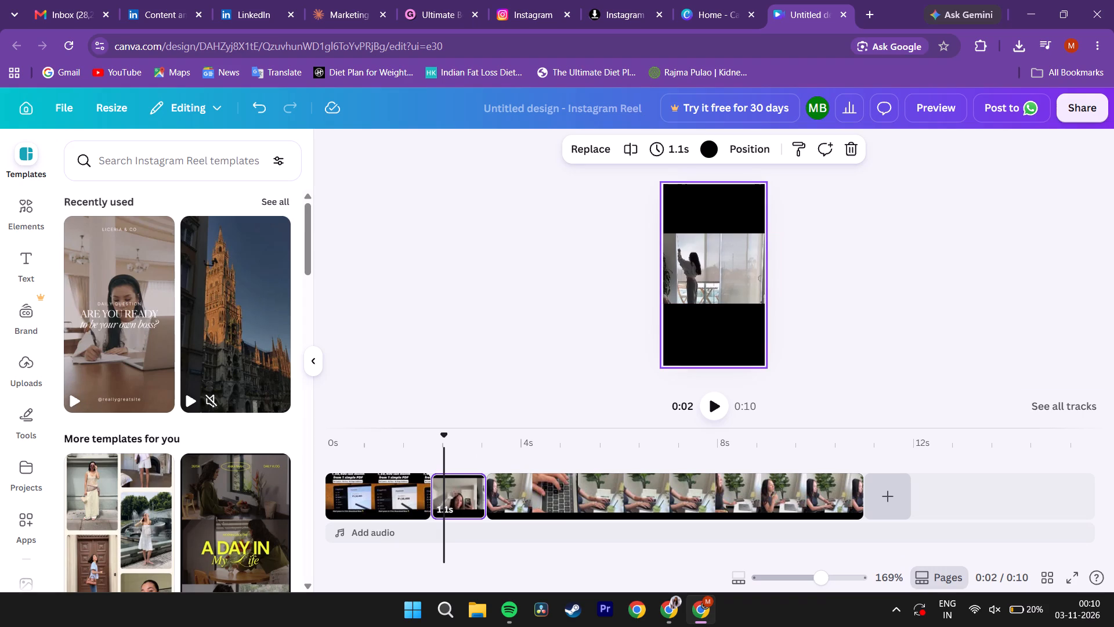
double_click(710, 275)
double_click(710, 275)
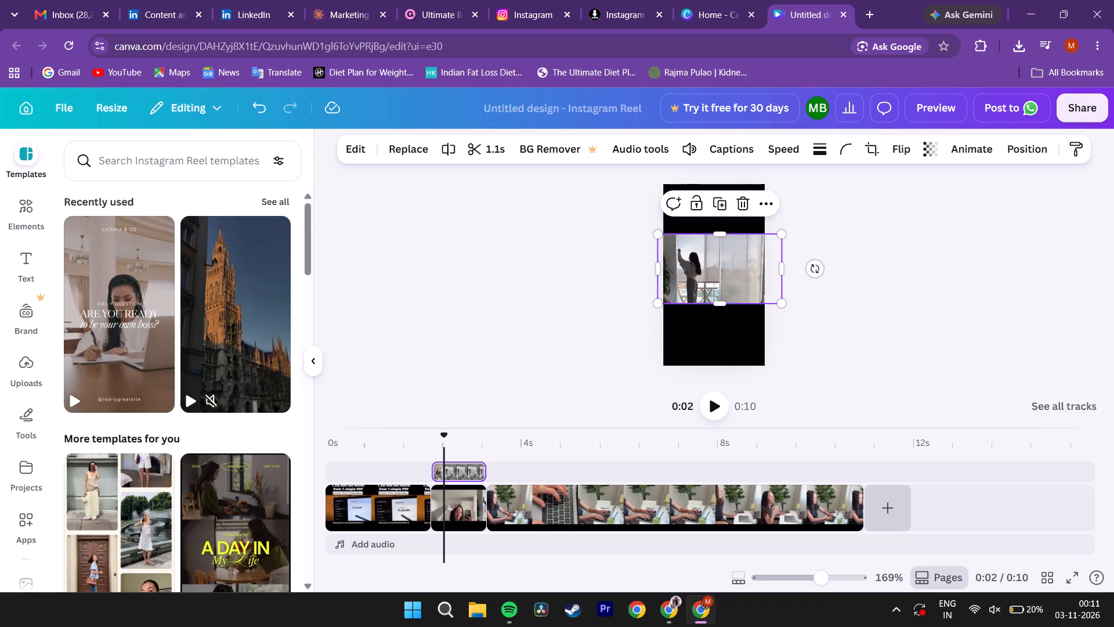
double_click(710, 275)
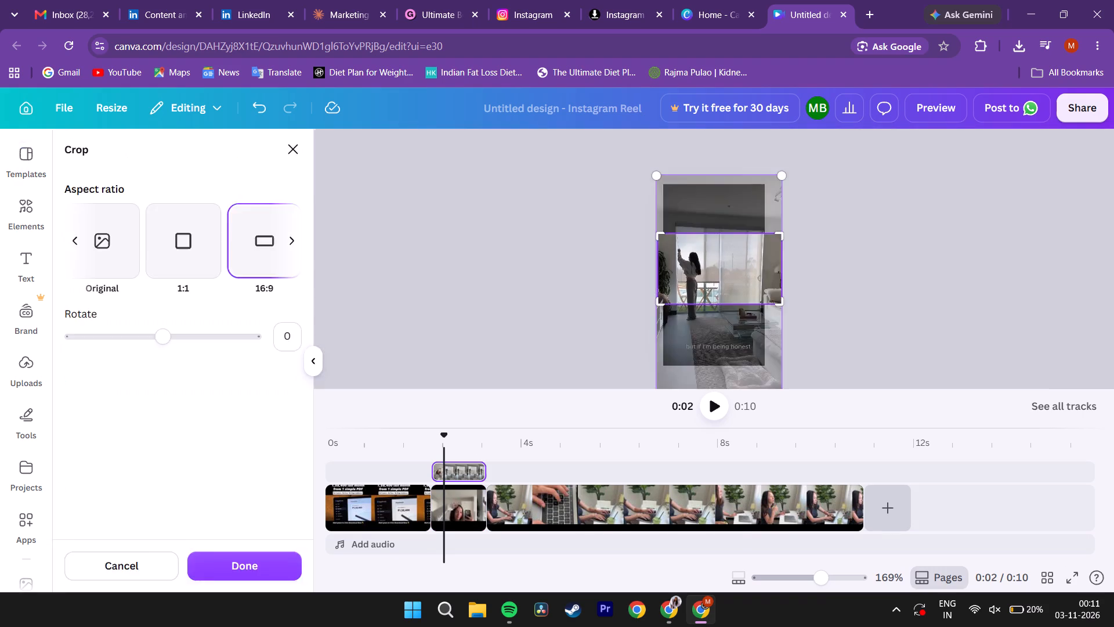
Crop the 7.6 s desk video to a 16:9 aspect ratio and shift its footage slightly up within the crop frame.
left_click(537, 506)
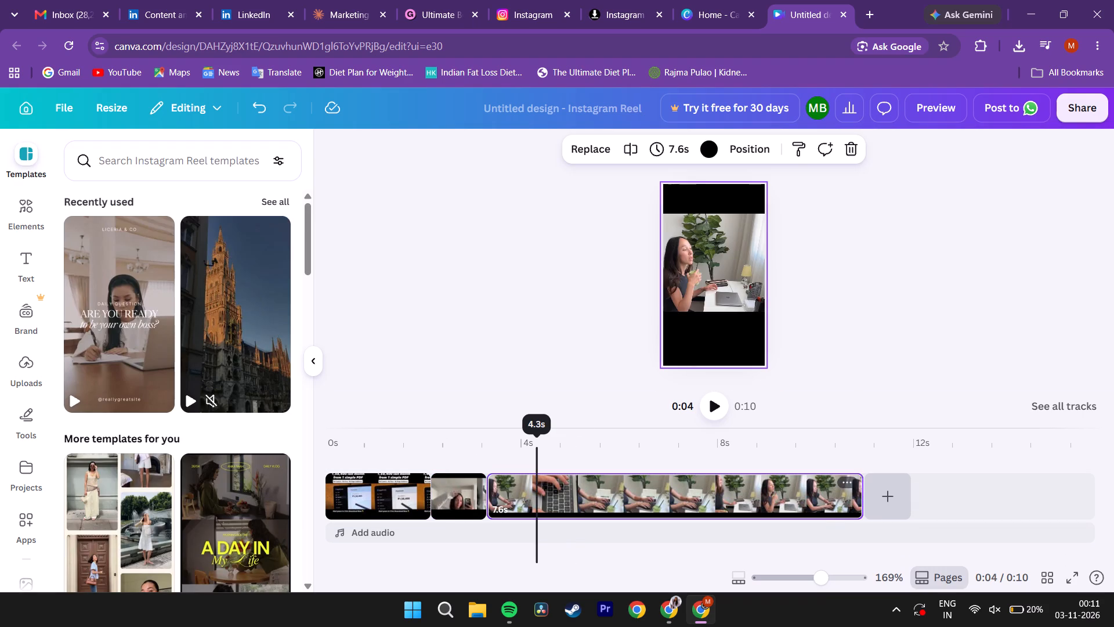
double_click(699, 283)
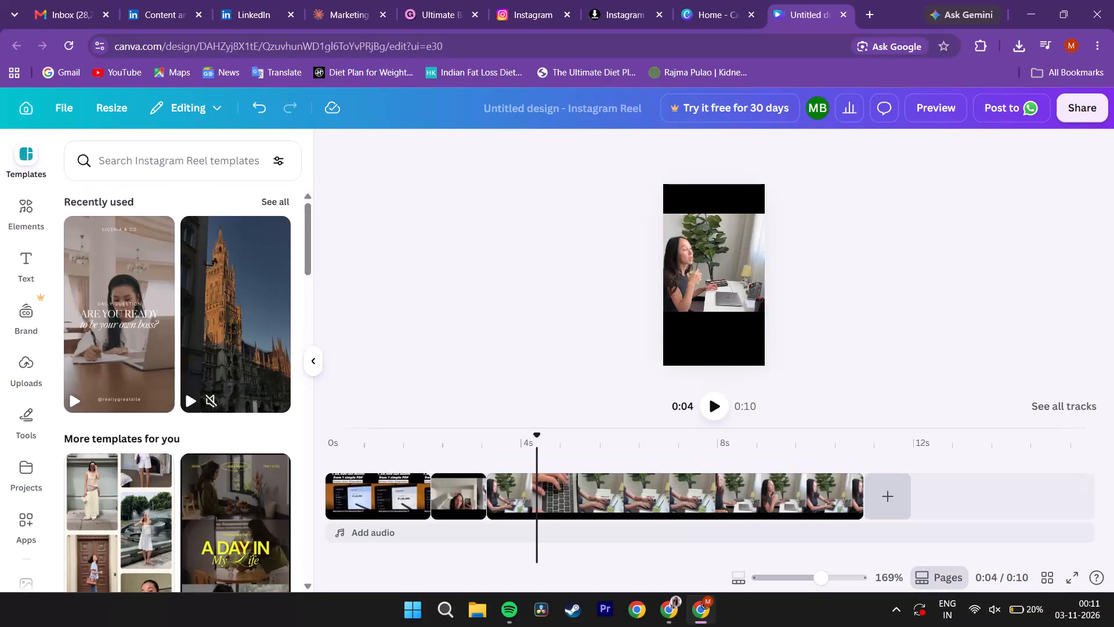
left_click(674, 273)
double_click(674, 273)
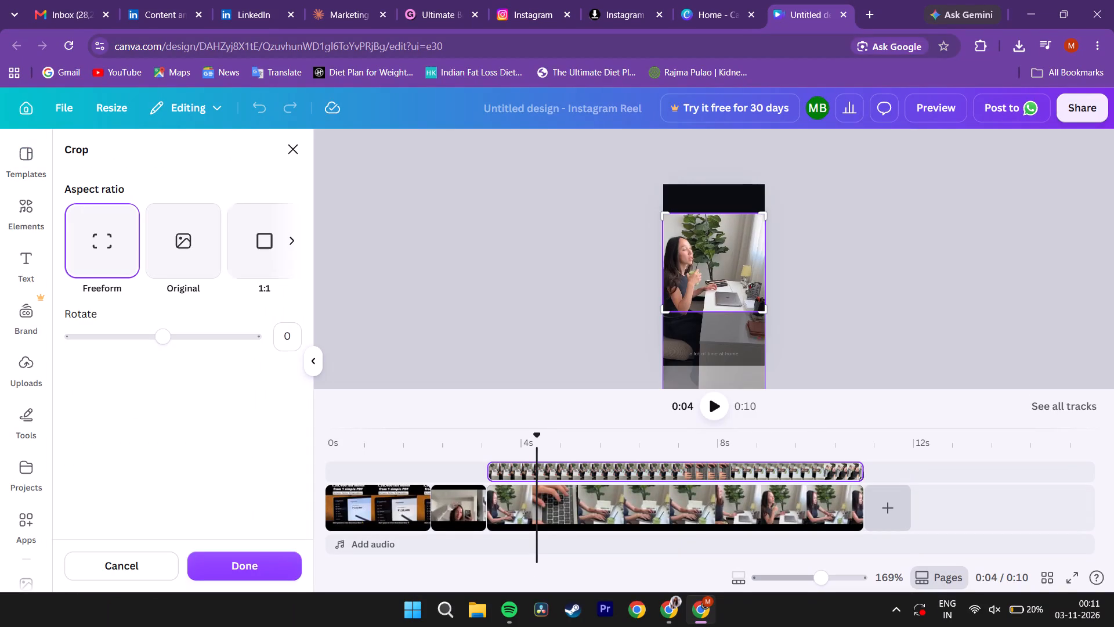
left_click(294, 247)
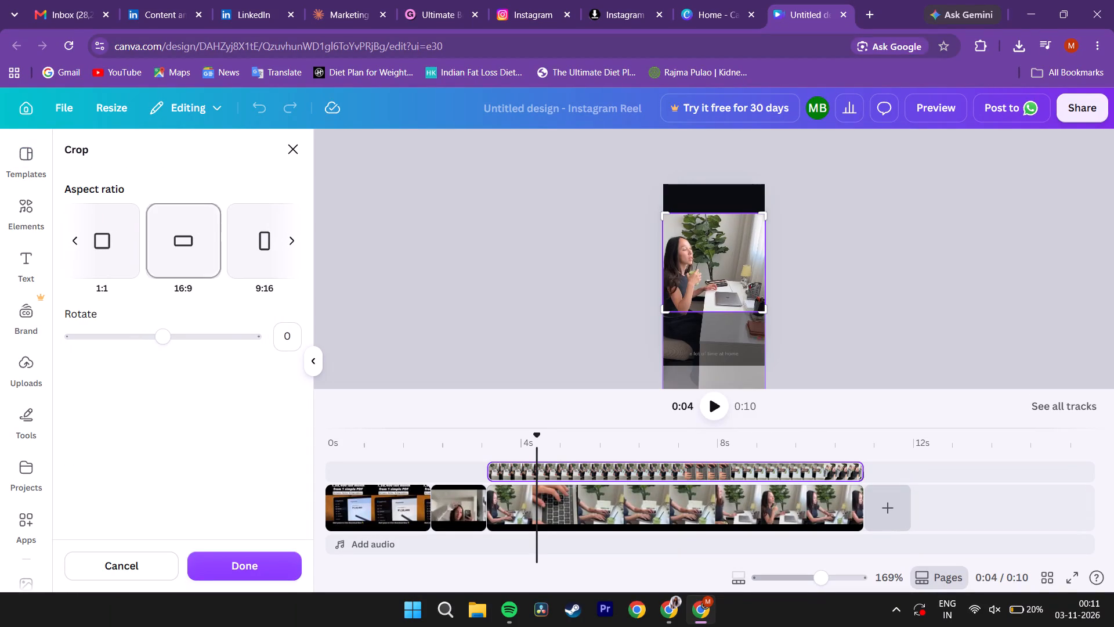
left_click(183, 258)
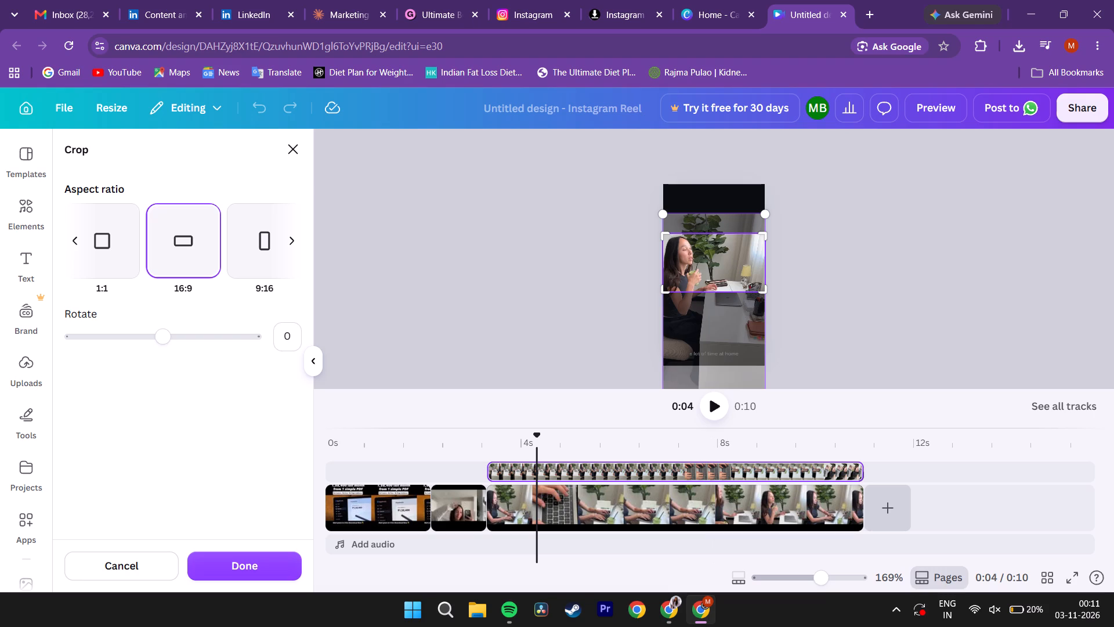
left_click_drag(722, 274, 722, 284)
left_click_drag(725, 340, 722, 315)
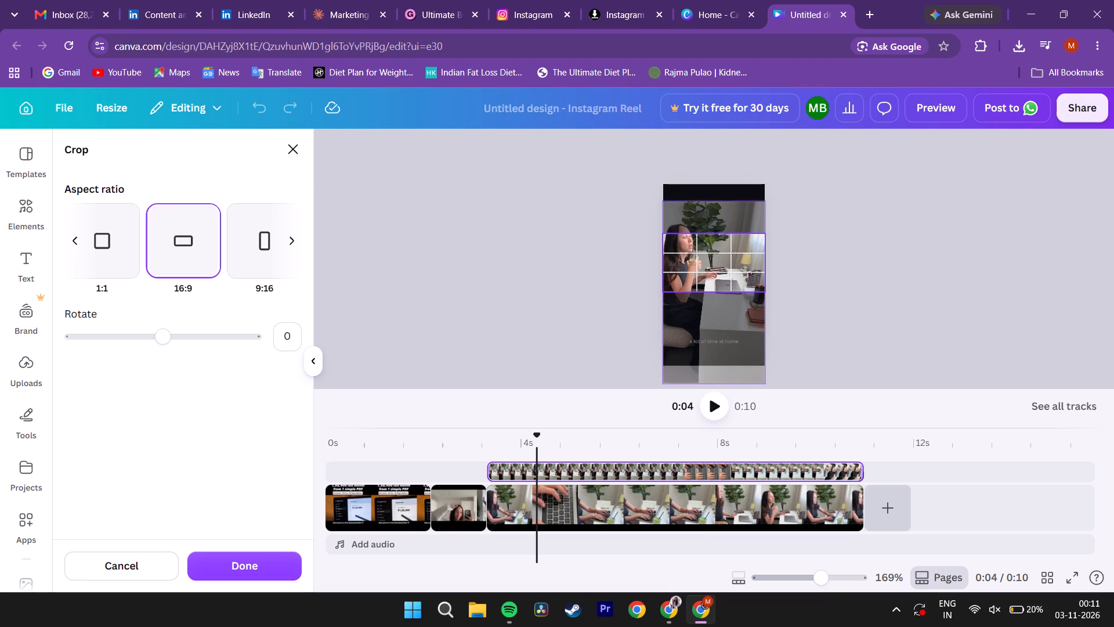
Reposition the desk footage inside its 16:9 crop so the woman and laptop fill the band, and play the cropped clip.
left_click_drag(722, 315, 721, 312)
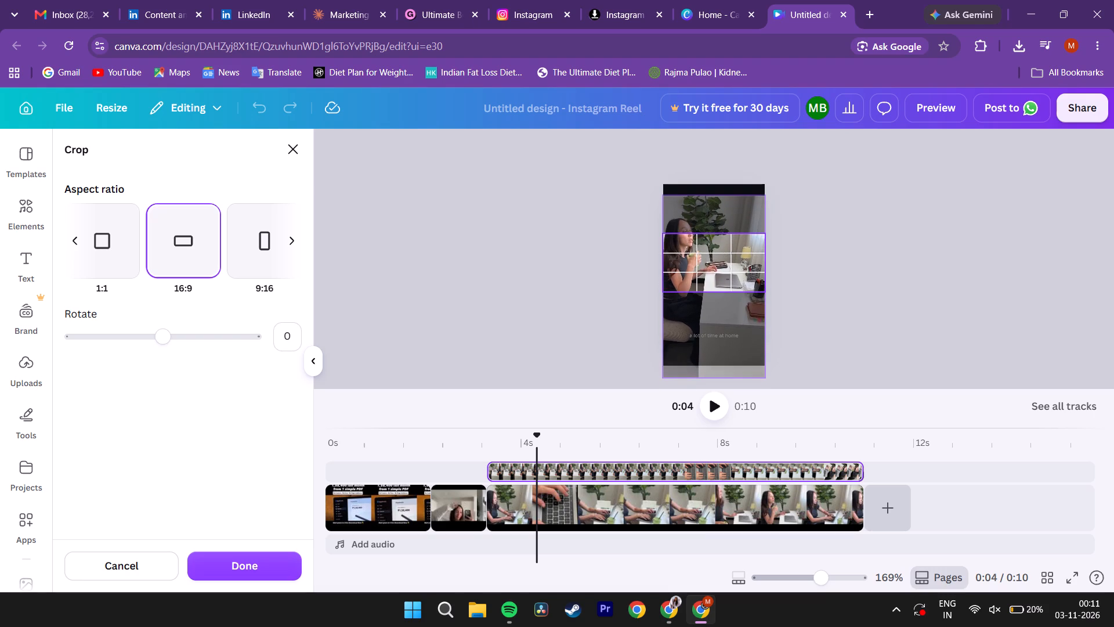
left_click_drag(721, 312, 721, 313)
left_click_drag(663, 381, 675, 360)
left_click_drag(667, 237, 652, 229)
left_click_drag(762, 200, 758, 212)
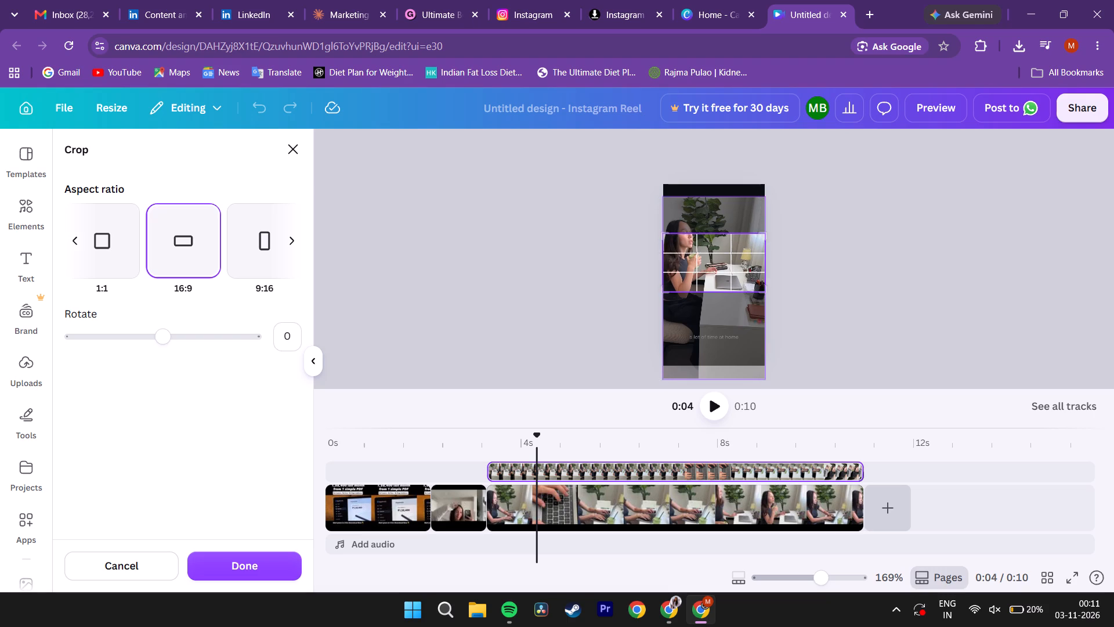
left_click_drag(758, 212, 754, 217)
left_click_drag(762, 202, 760, 215)
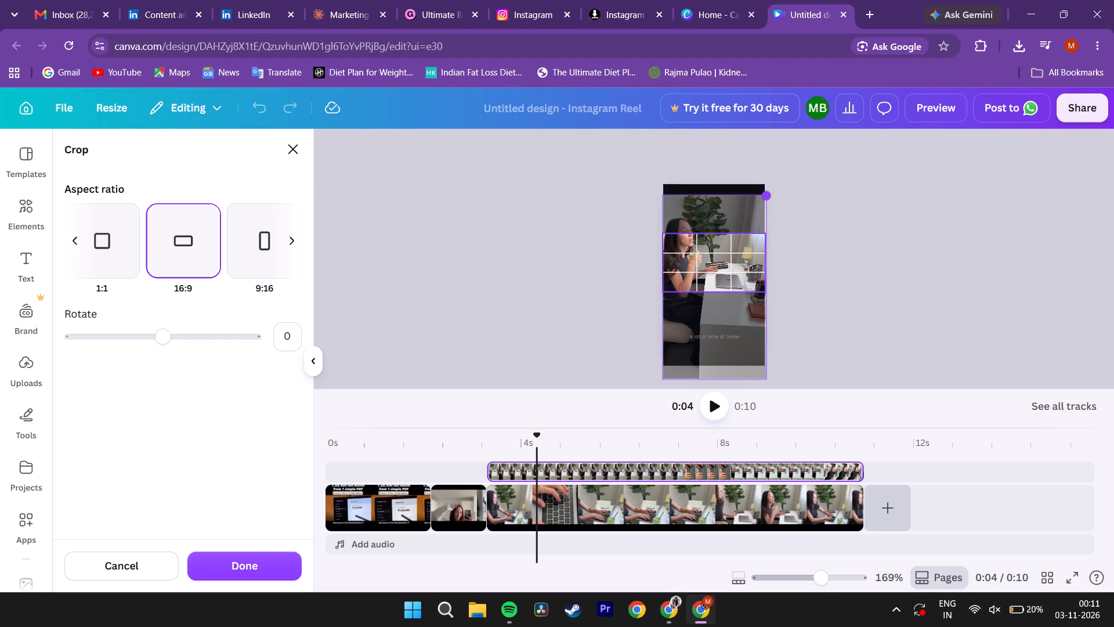
left_click_drag(760, 215, 733, 248)
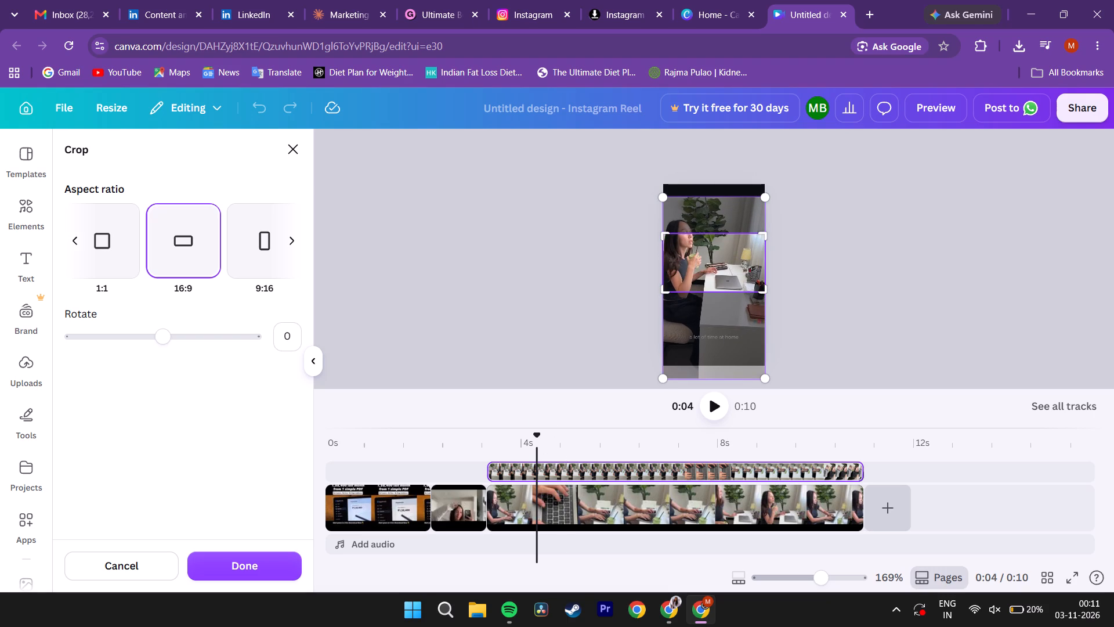
left_click_drag(537, 434, 487, 444)
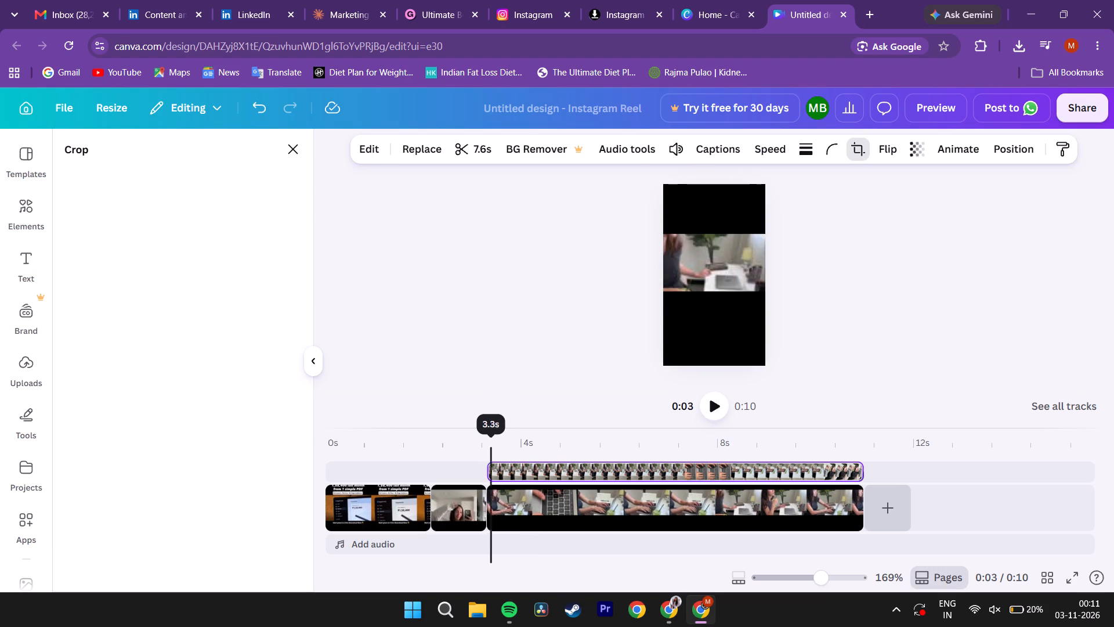
left_click_drag(487, 444, 475, 445)
key("space")
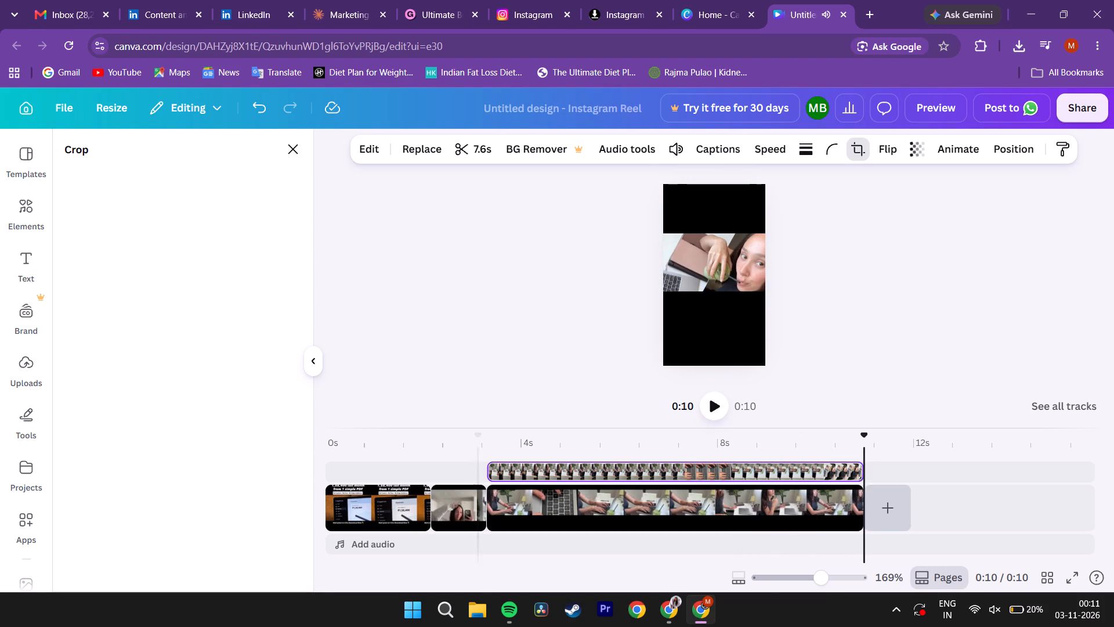
left_click(696, 267)
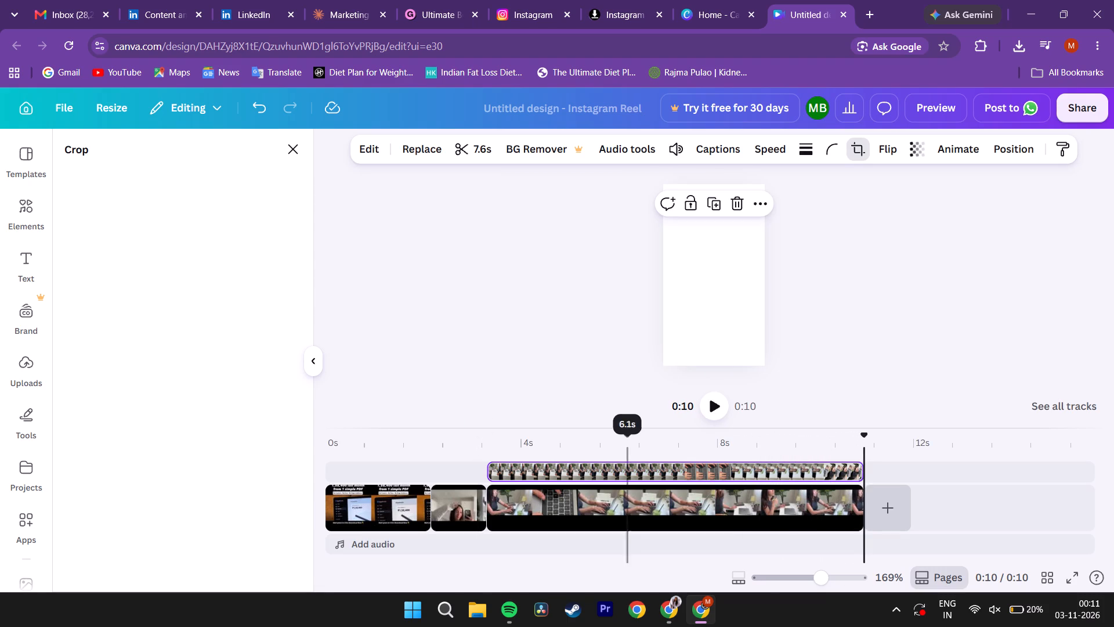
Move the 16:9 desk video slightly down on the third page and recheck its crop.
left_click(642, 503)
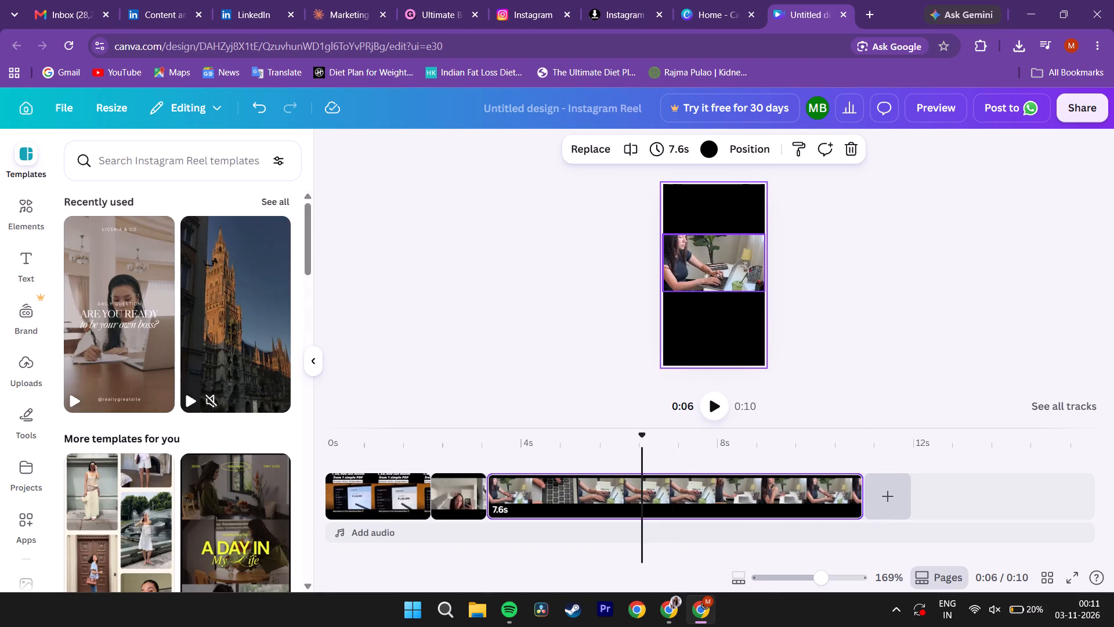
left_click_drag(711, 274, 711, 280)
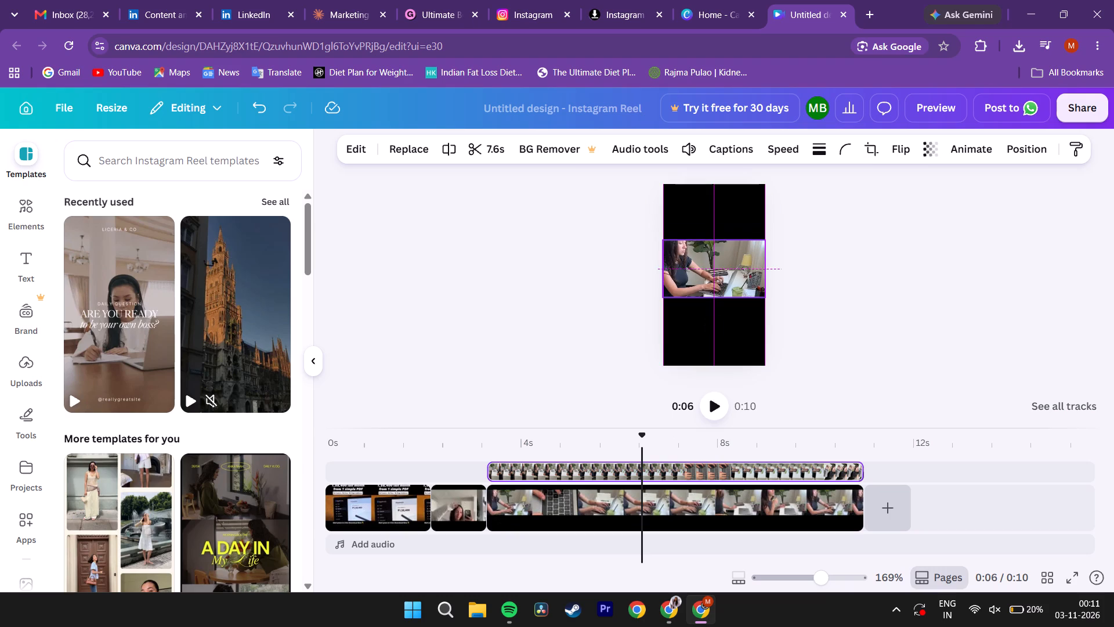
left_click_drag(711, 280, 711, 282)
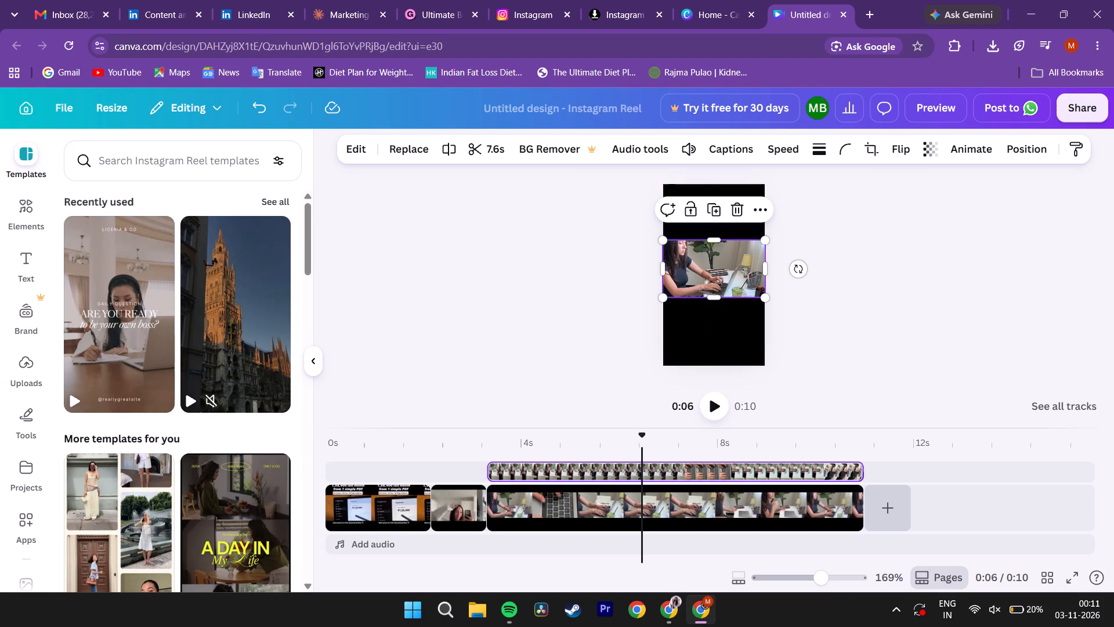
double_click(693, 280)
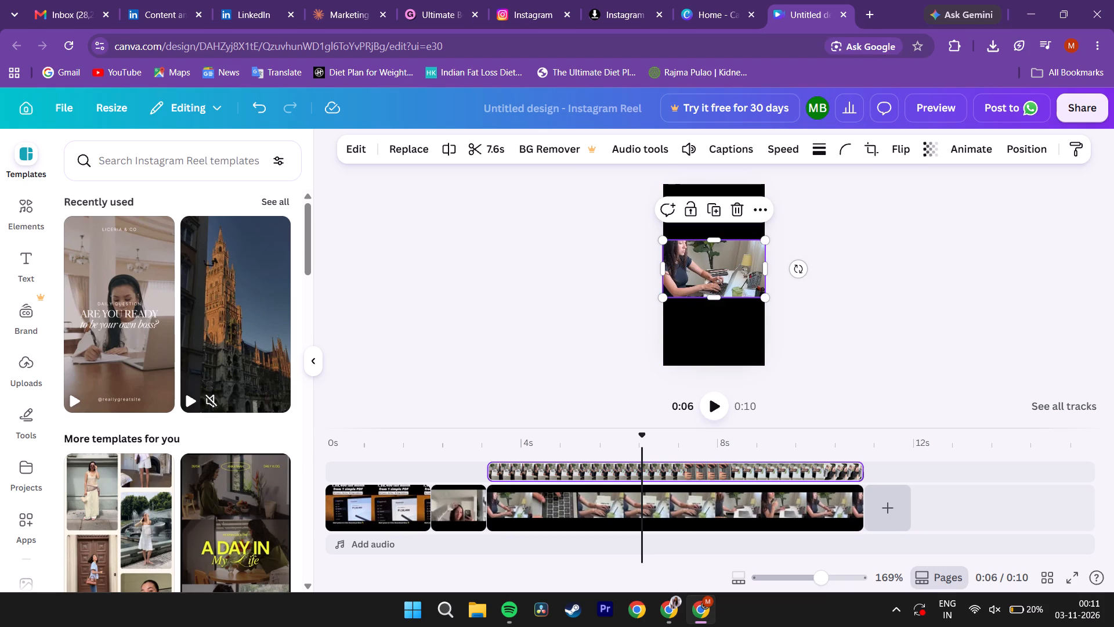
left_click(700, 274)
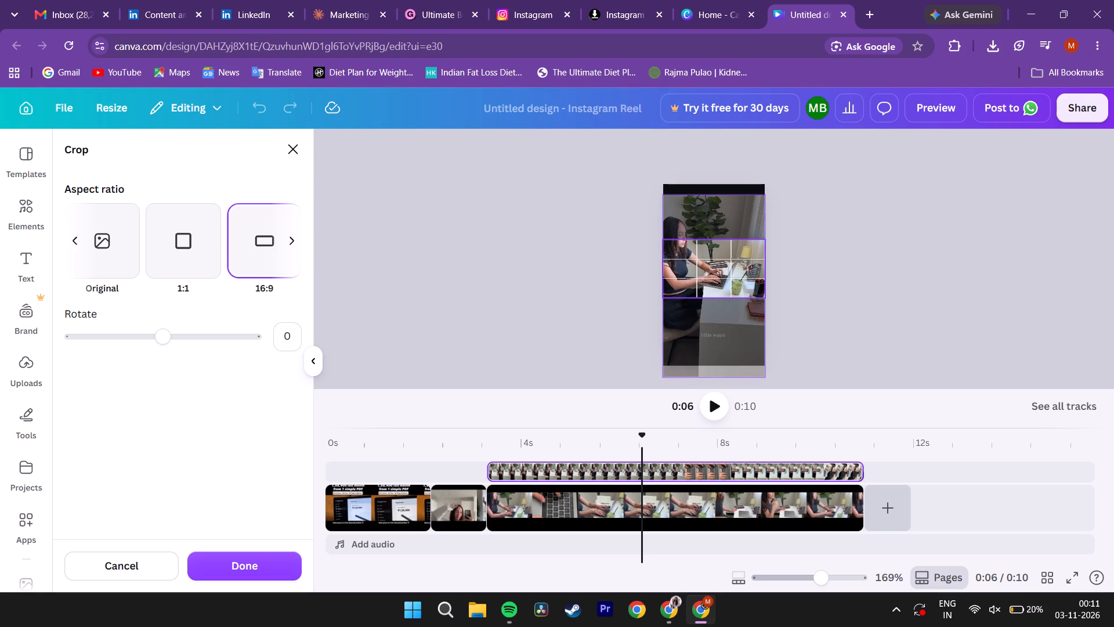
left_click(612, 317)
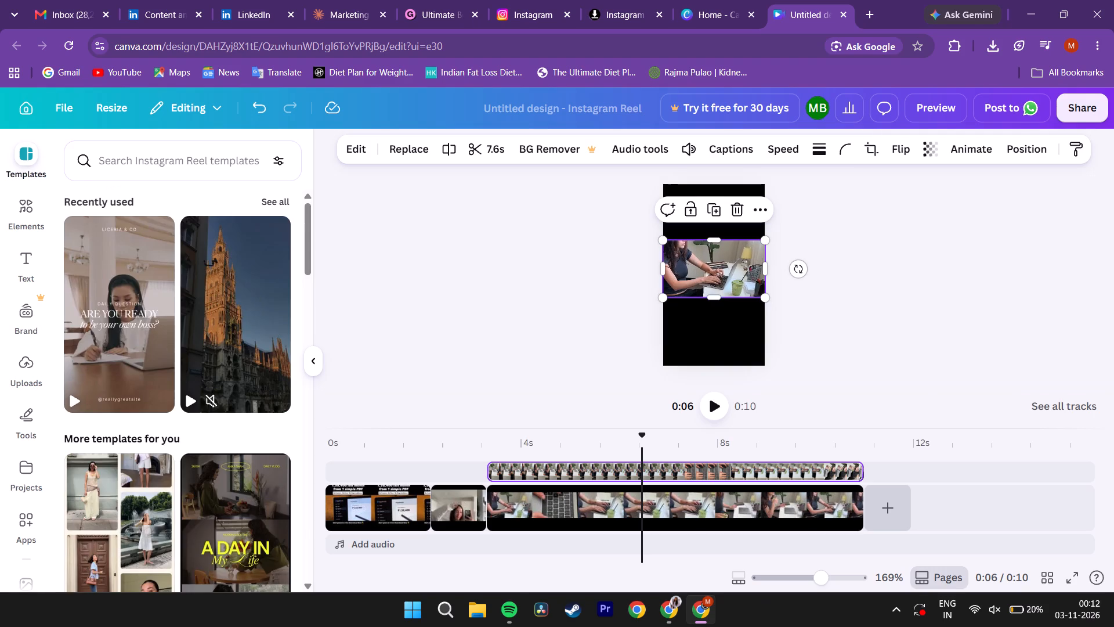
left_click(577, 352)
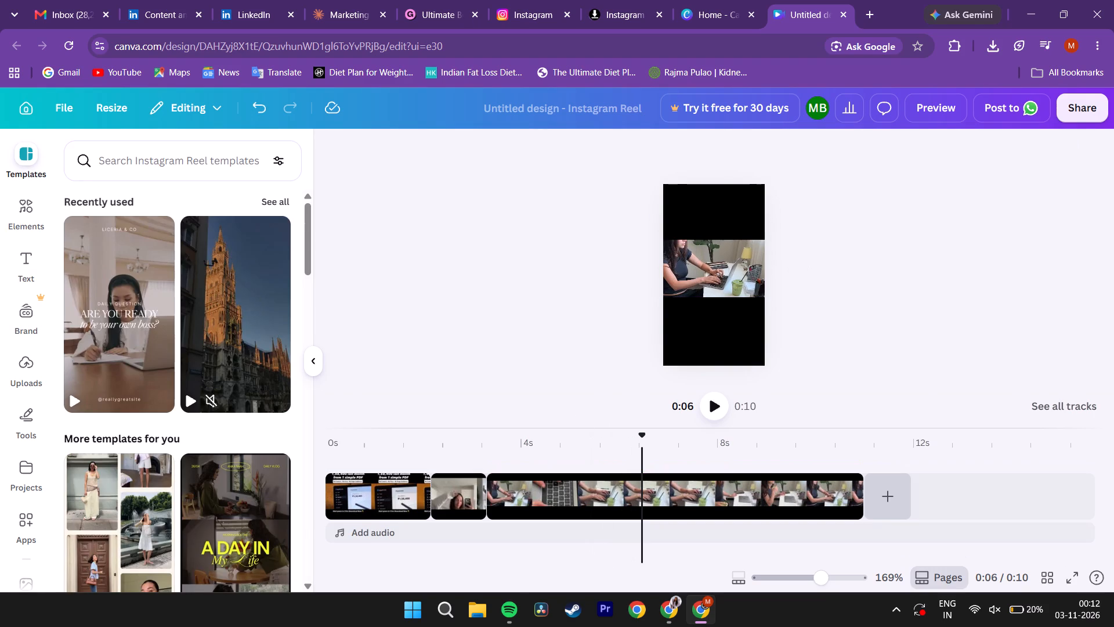
Play the reel from the start and delete the 1.1 s second page.
left_click_drag(644, 435, 426, 455)
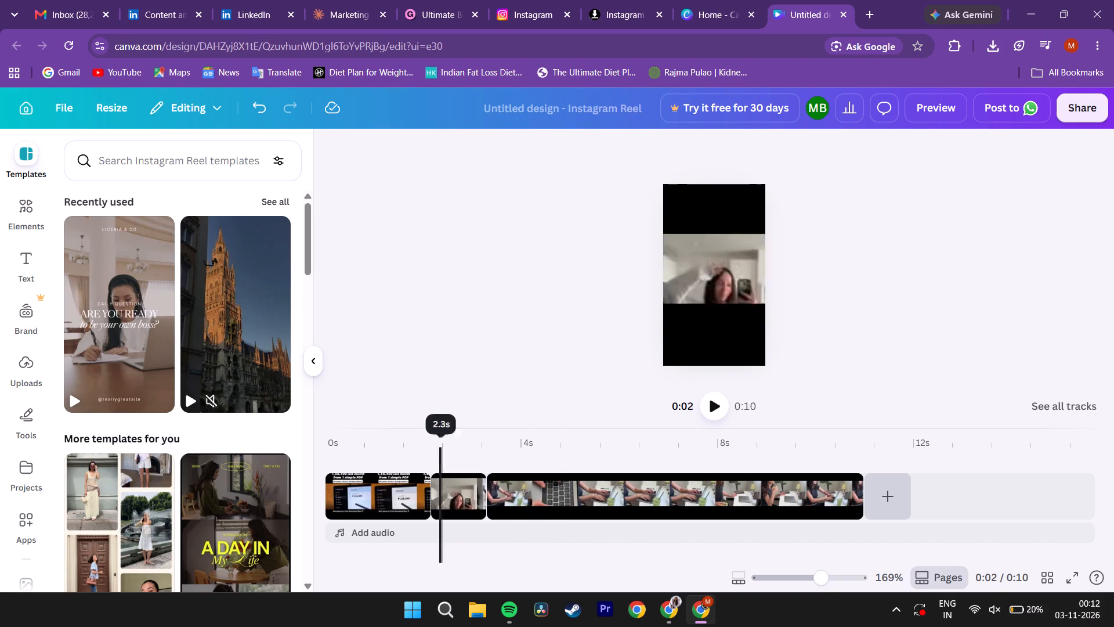
left_click_drag(426, 455, 305, 441)
key("space")
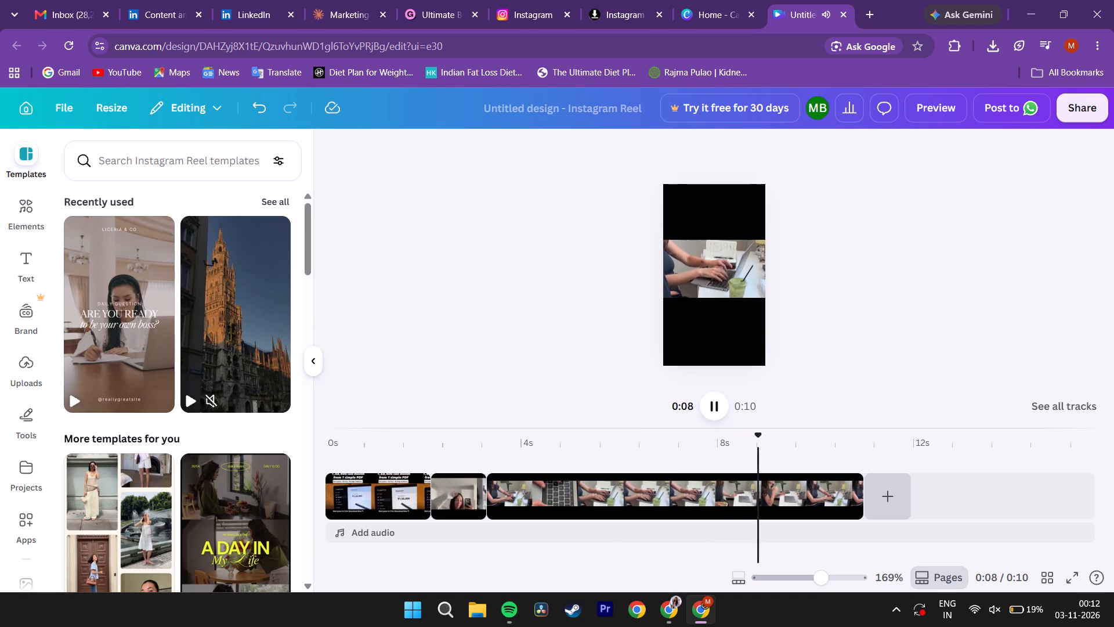
key("space")
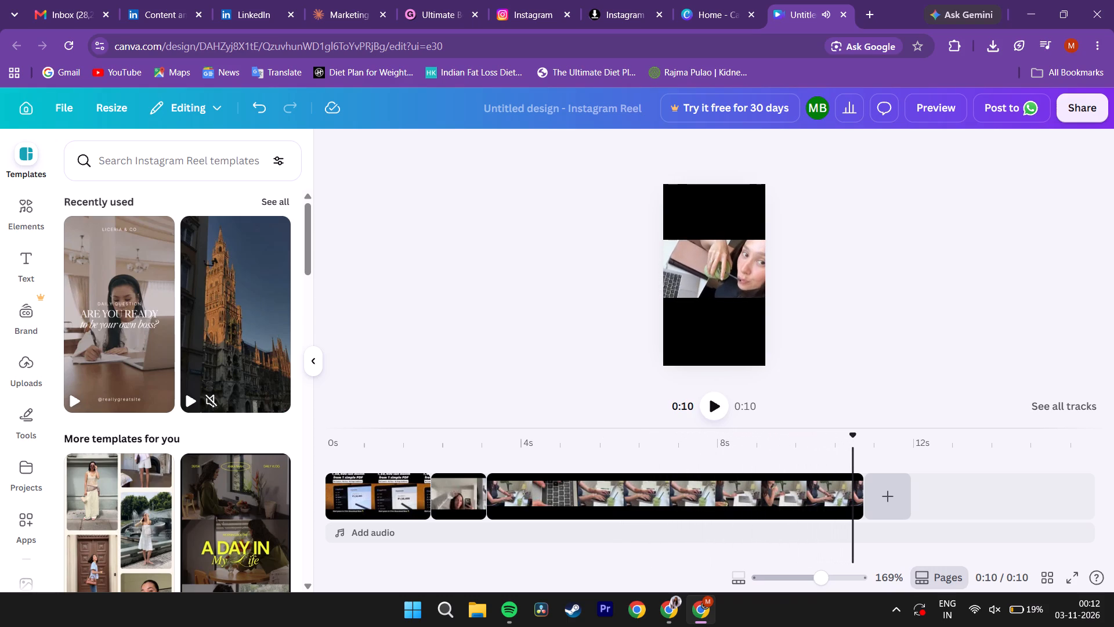
left_click(450, 498)
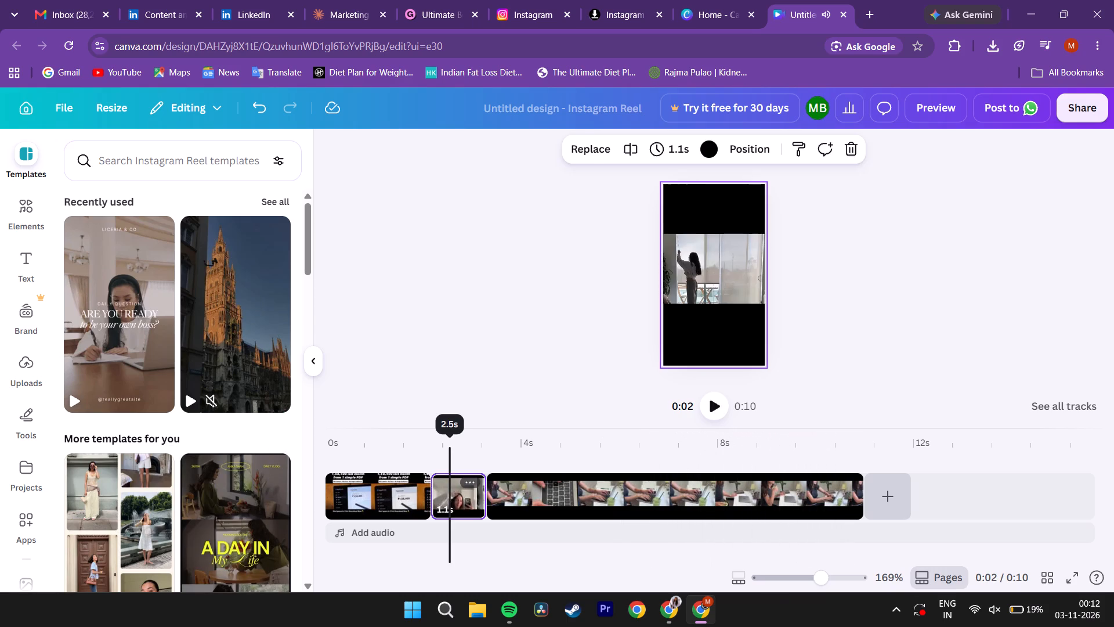
key("Delete")
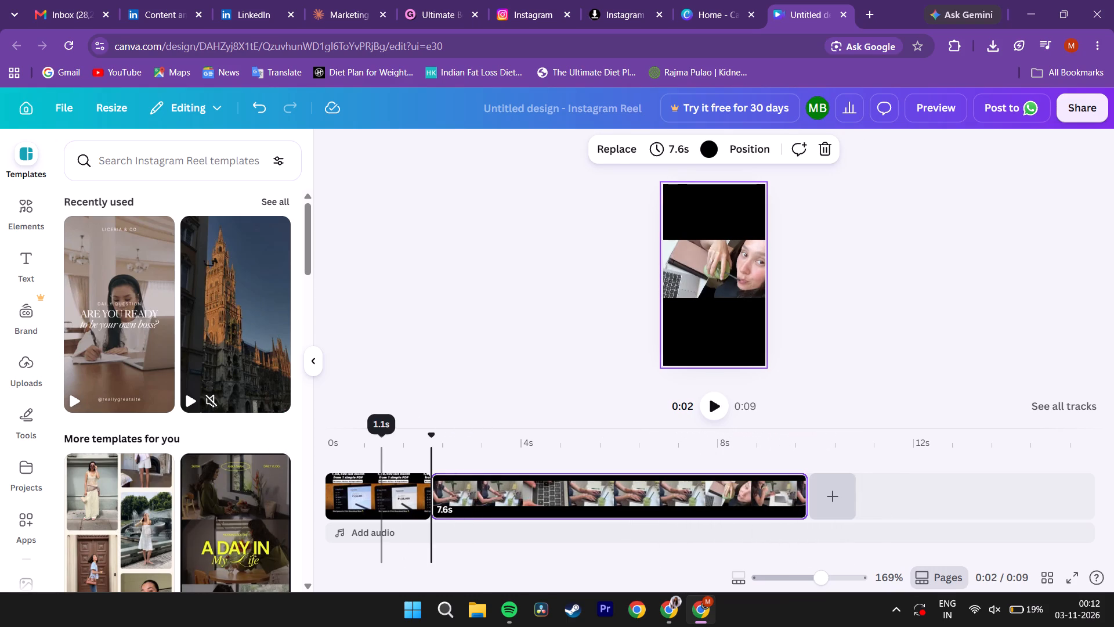
Move the 16:9 desk video down to the vertical centre of its page, matching the first page's band.
left_click(382, 481)
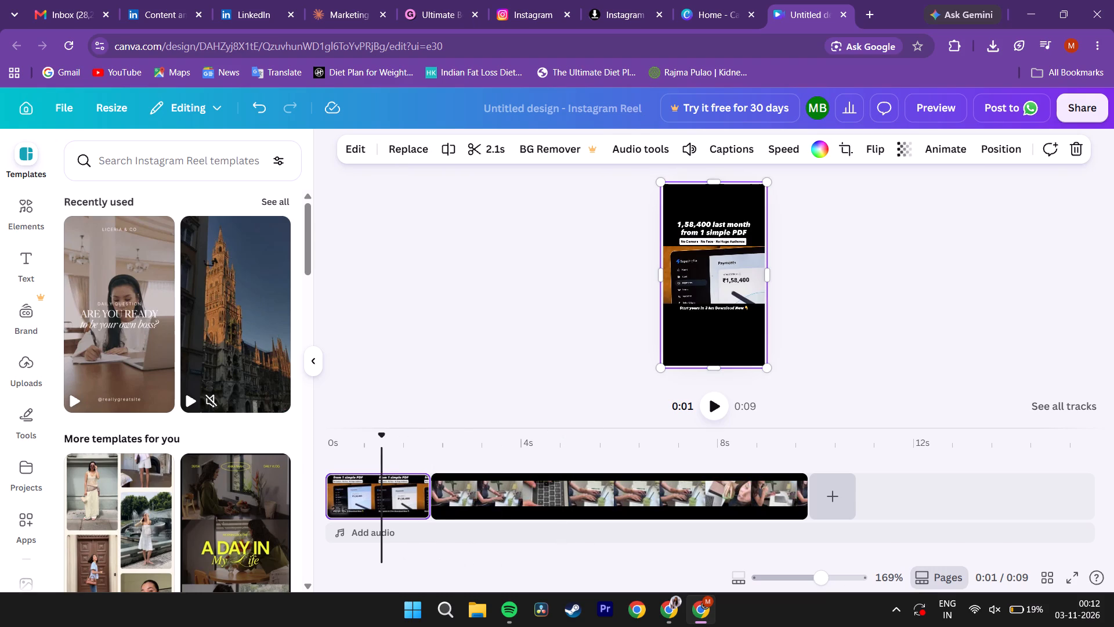
left_click_drag(451, 443, 462, 444)
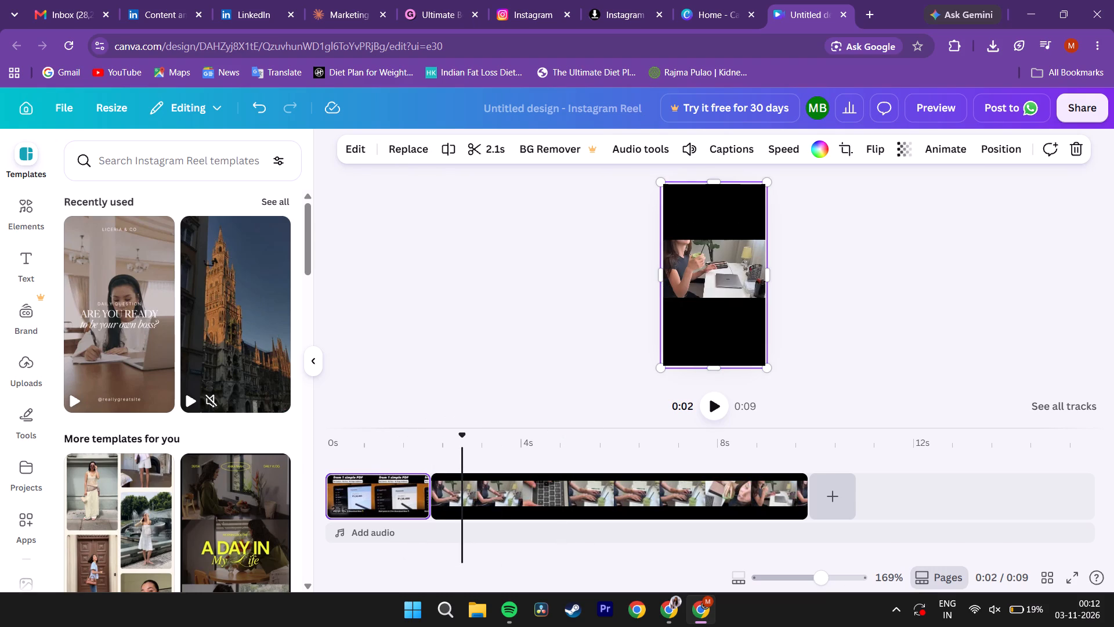
left_click_drag(721, 279, 721, 284)
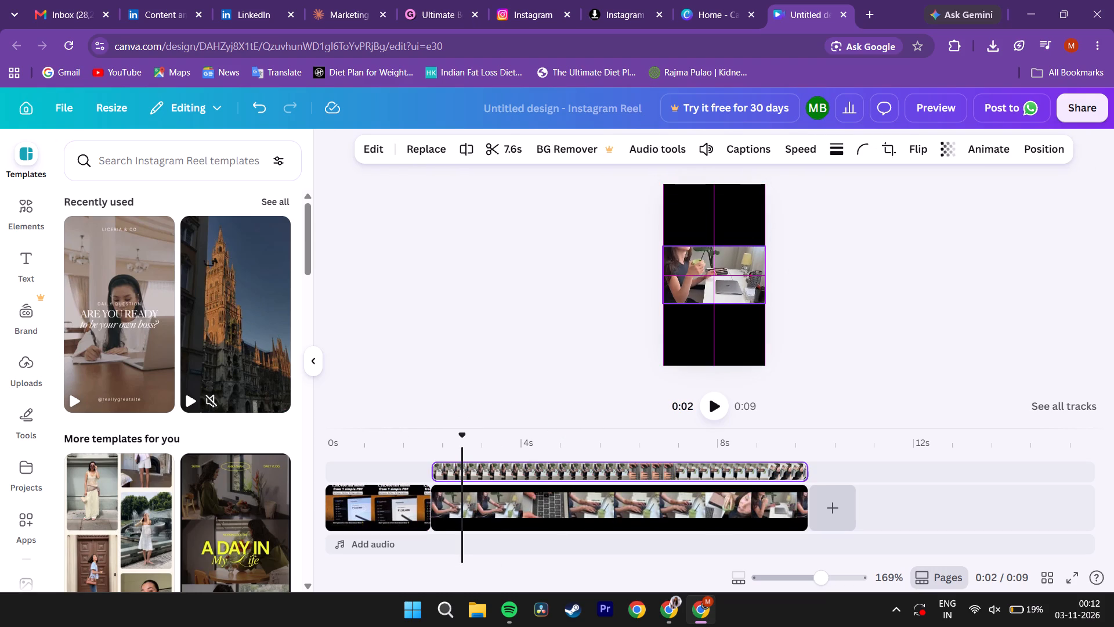
left_click_drag(721, 284, 721, 289)
left_click_drag(721, 289, 721, 289)
left_click(585, 333)
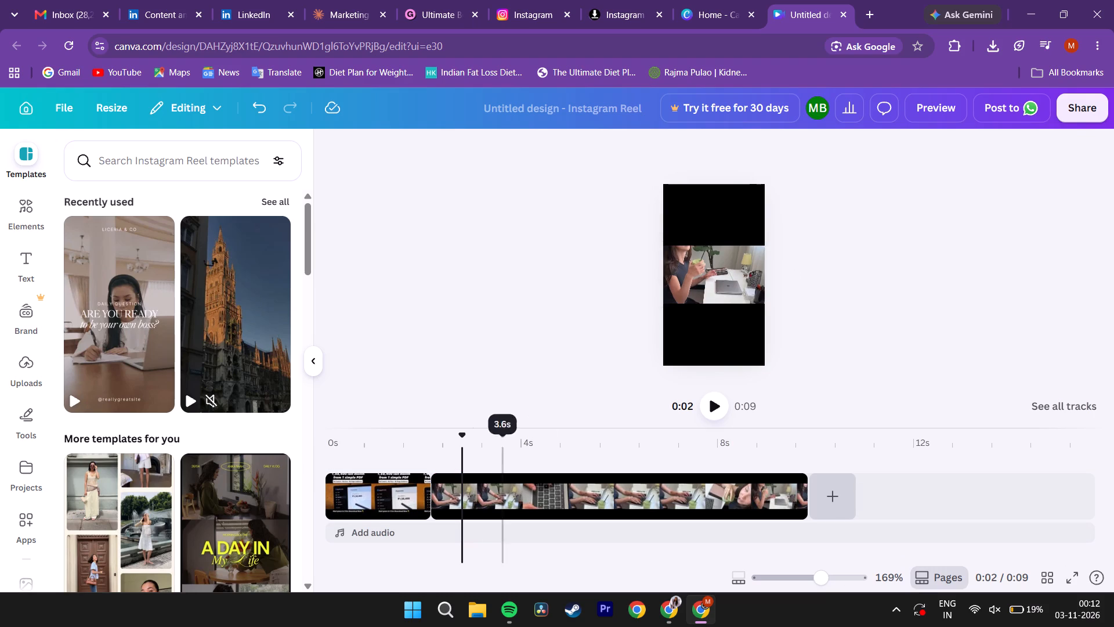
Play the reel from the start and scrub the first page to compare its band with the desk clip.
left_click_drag(462, 434, 316, 438)
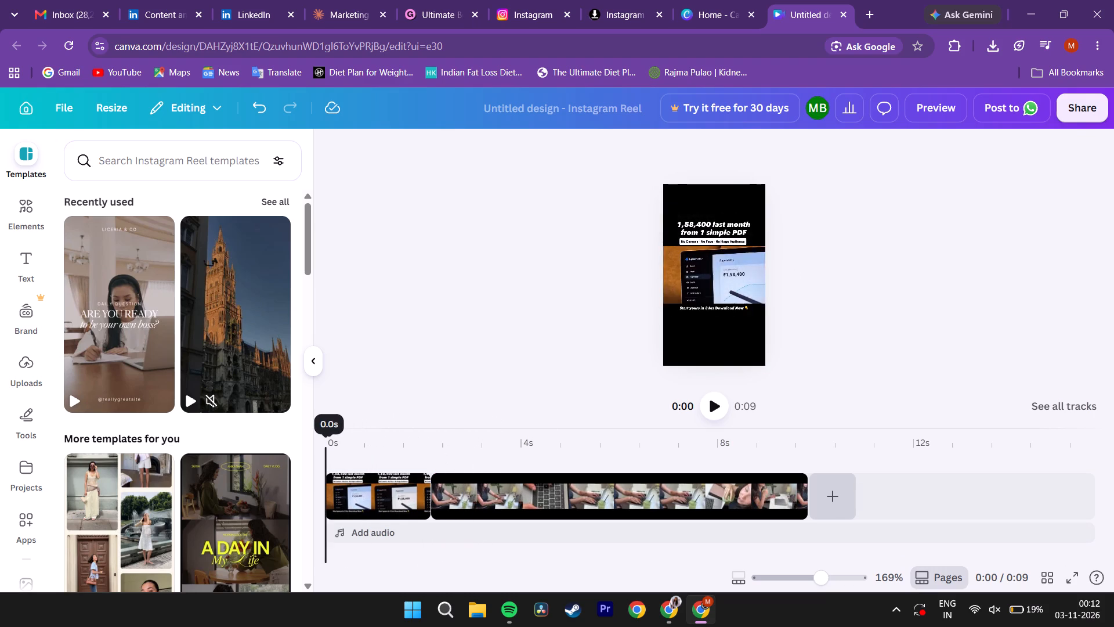
left_click_drag(316, 438, 313, 437)
key("space")
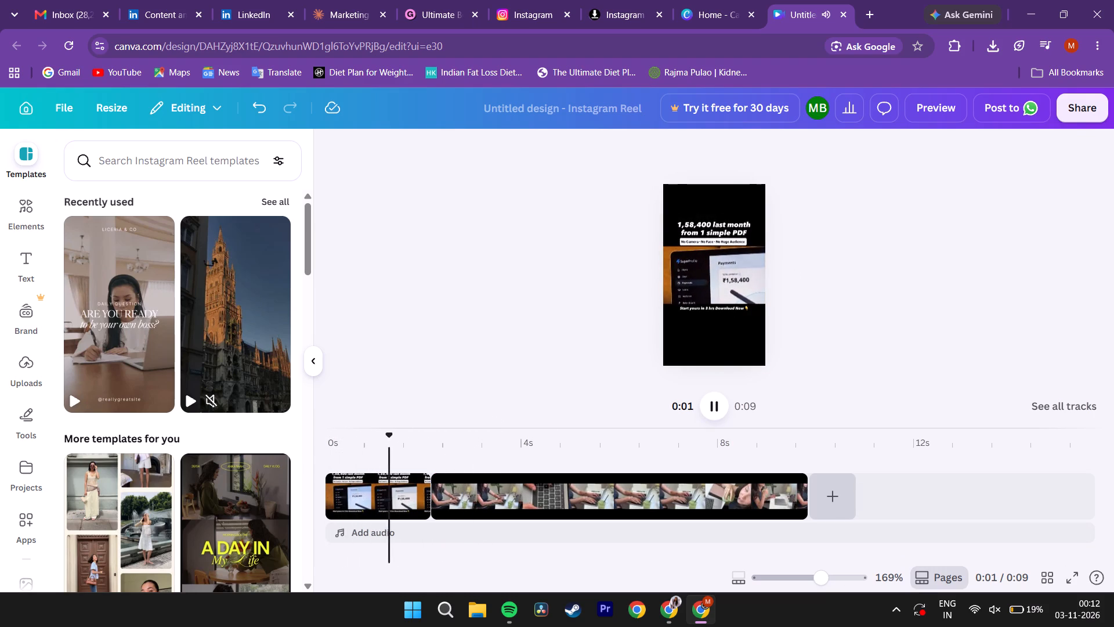
key("space")
key("space")
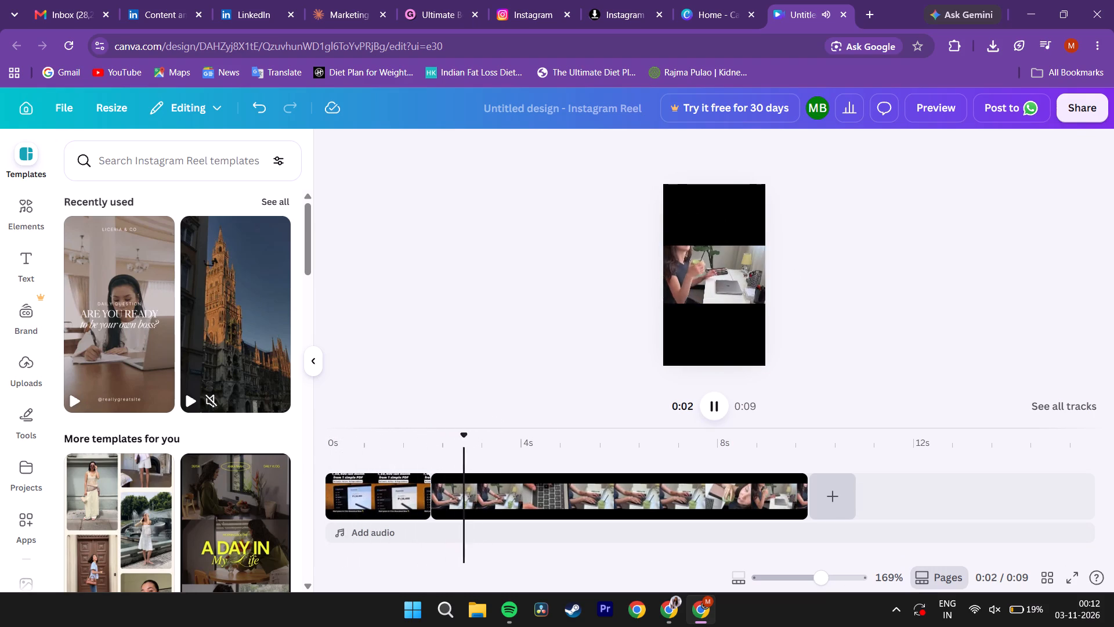
key("space")
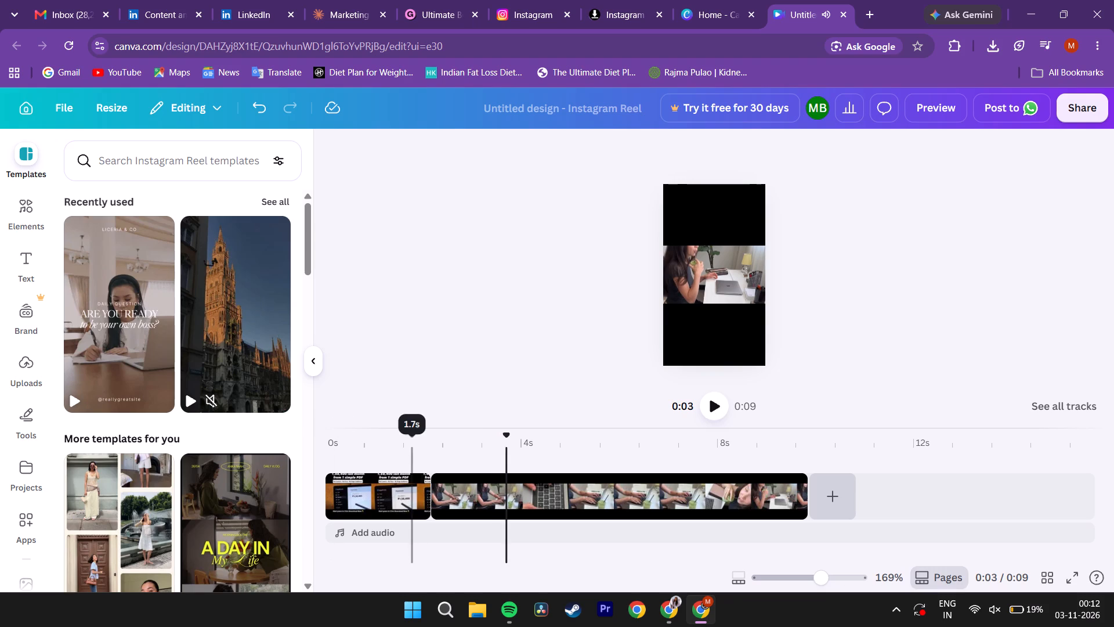
left_click_drag(505, 439, 357, 453)
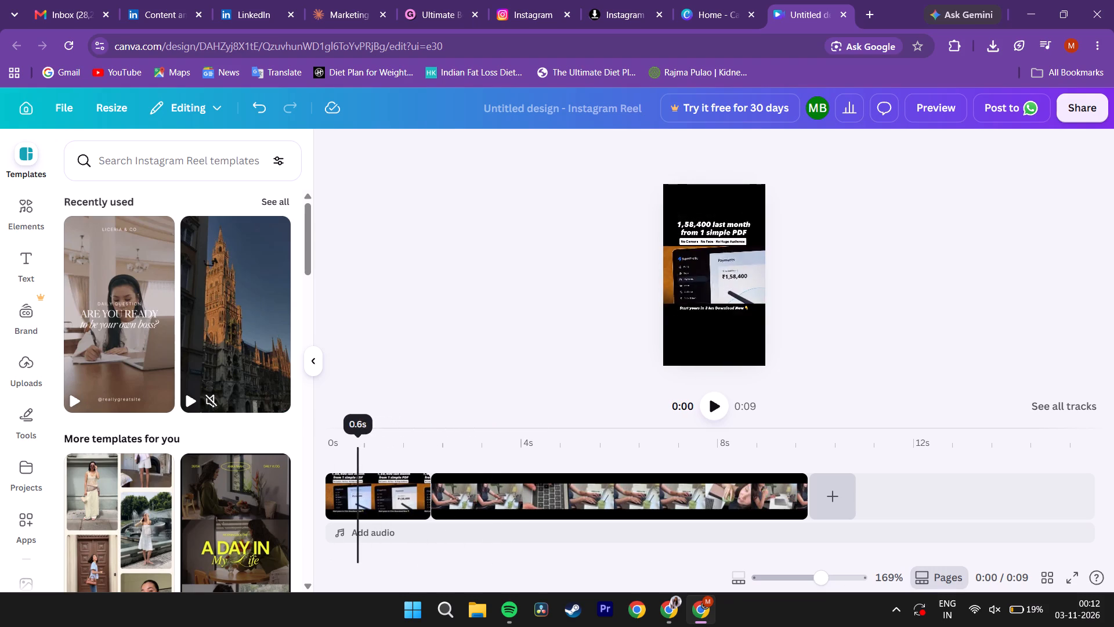
left_click_drag(357, 453, 331, 457)
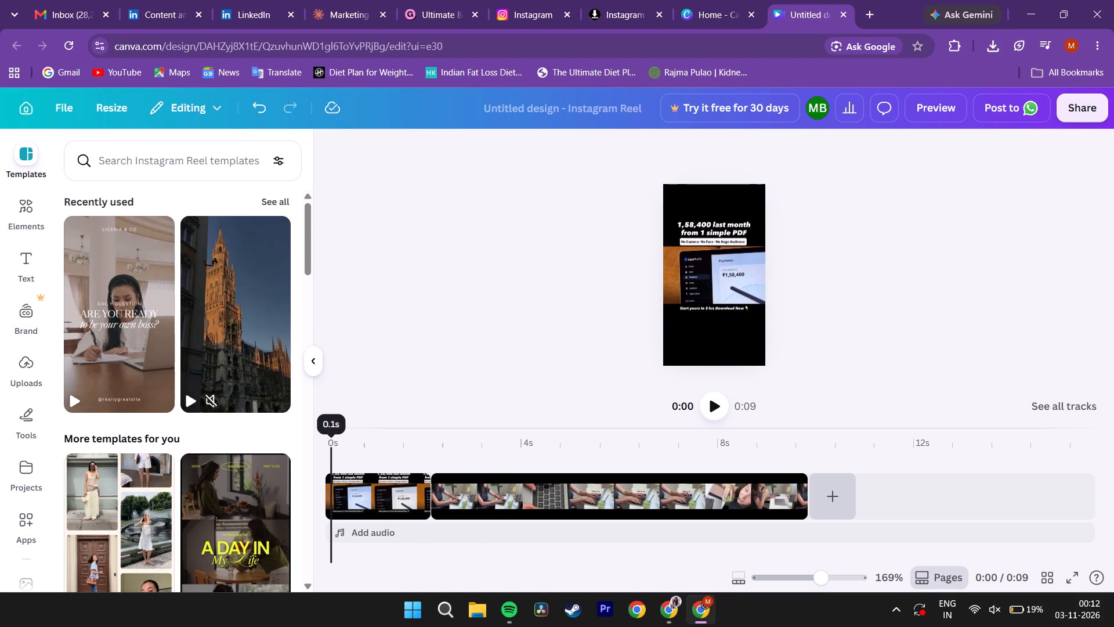
left_click_drag(331, 457, 362, 455)
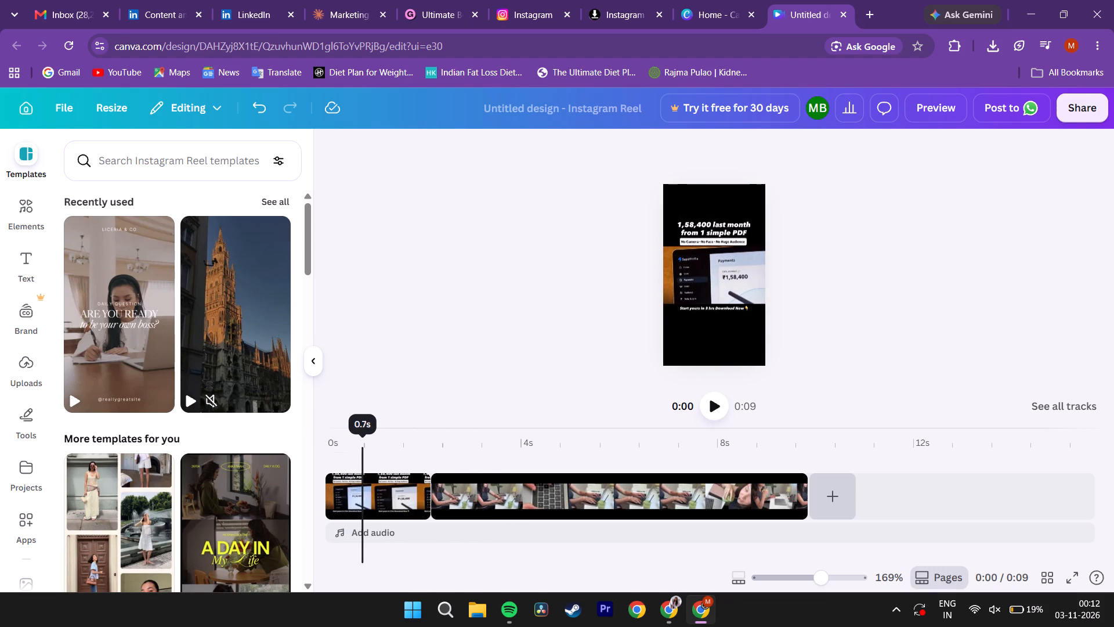
left_click_drag(362, 455, 363, 455)
Crop the first page's video at top and bottom, cutting off the captions and black bars to leave only the payments-screen band.
double_click(387, 511)
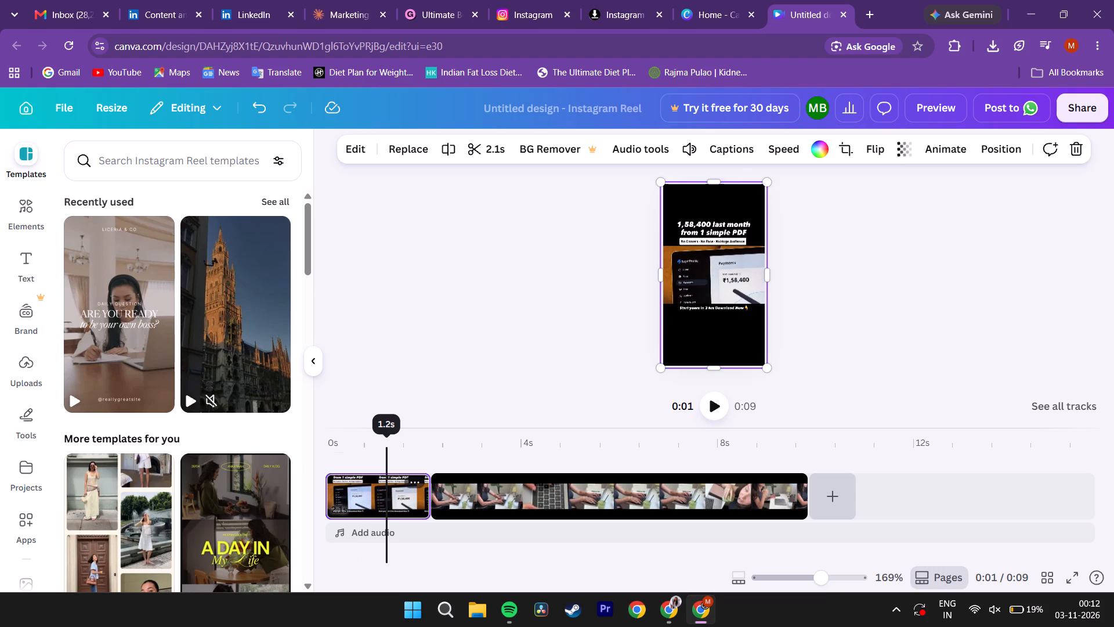
double_click(721, 287)
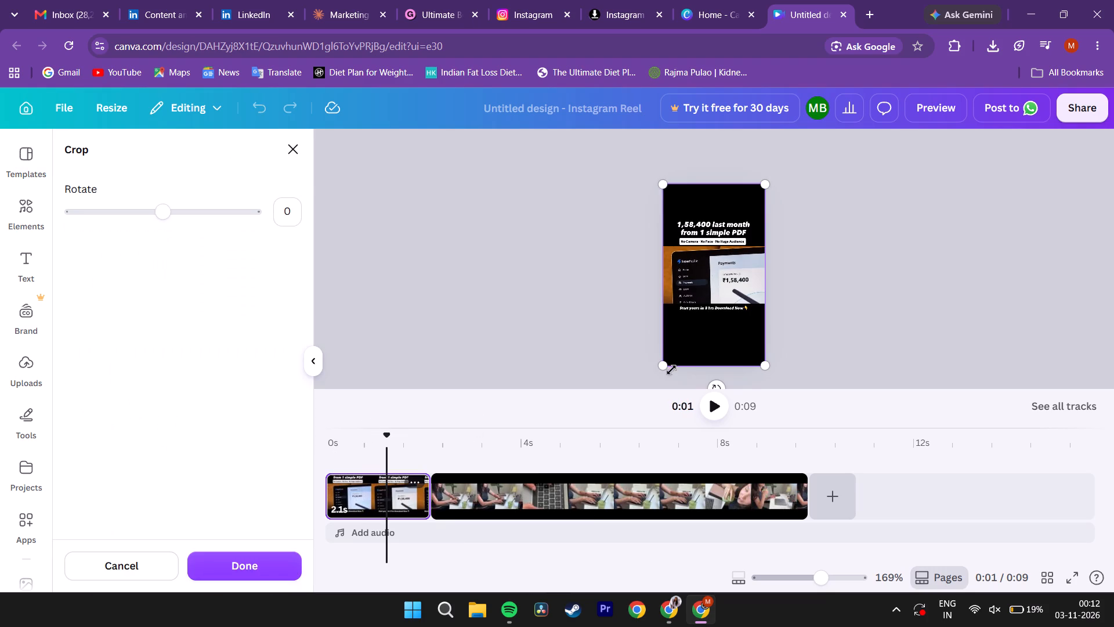
double_click(701, 305)
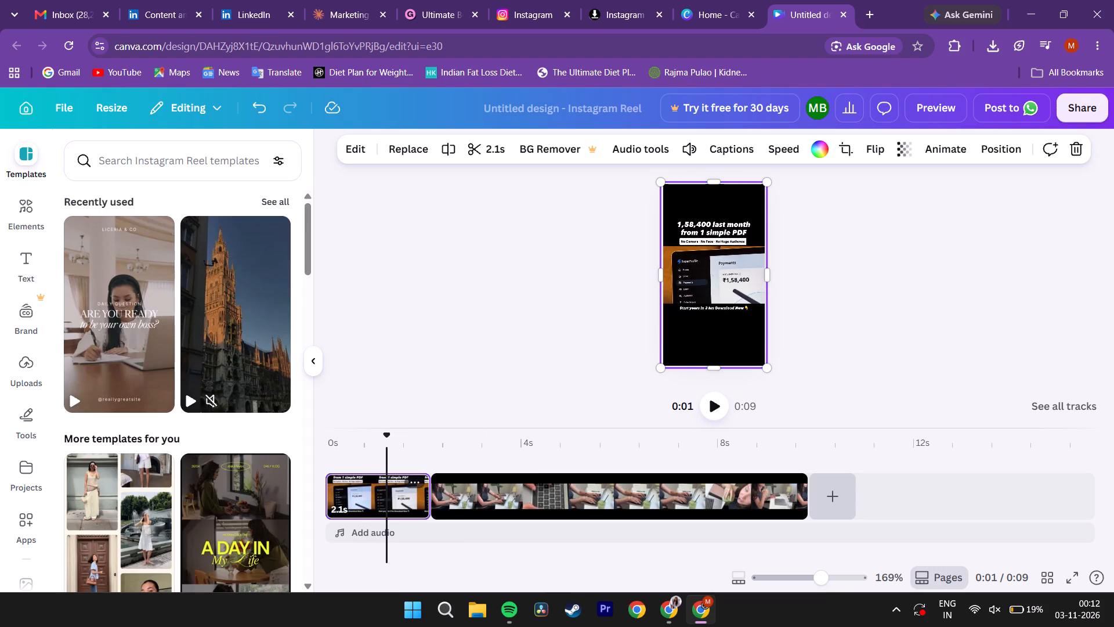
left_click_drag(711, 186, 710, 246)
left_click_drag(714, 362, 712, 308)
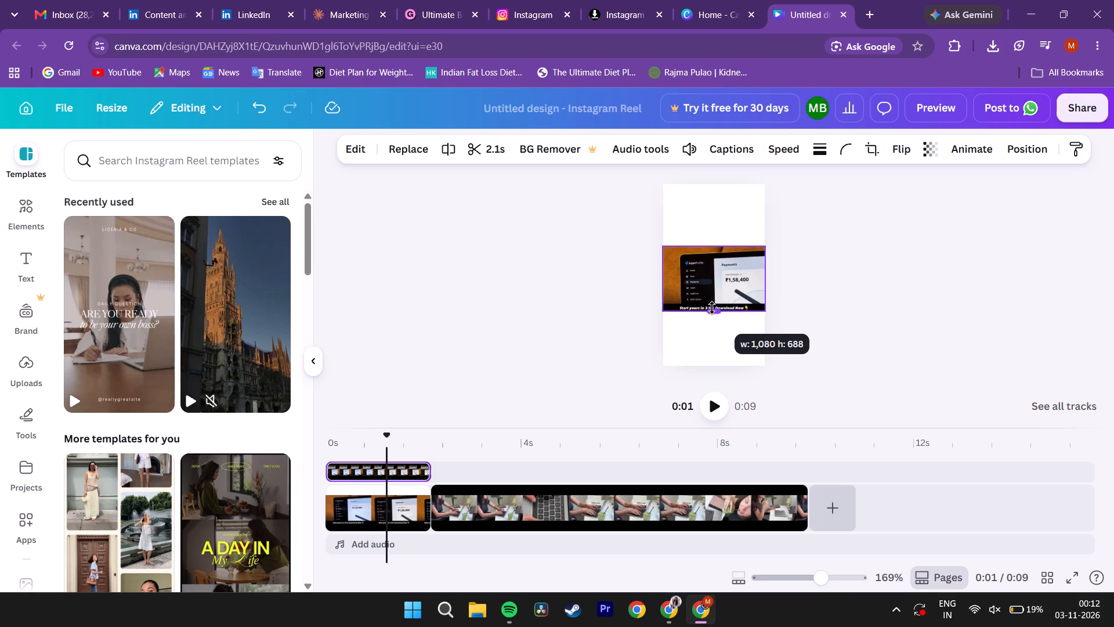
left_click_drag(712, 308, 712, 301)
left_click(601, 308)
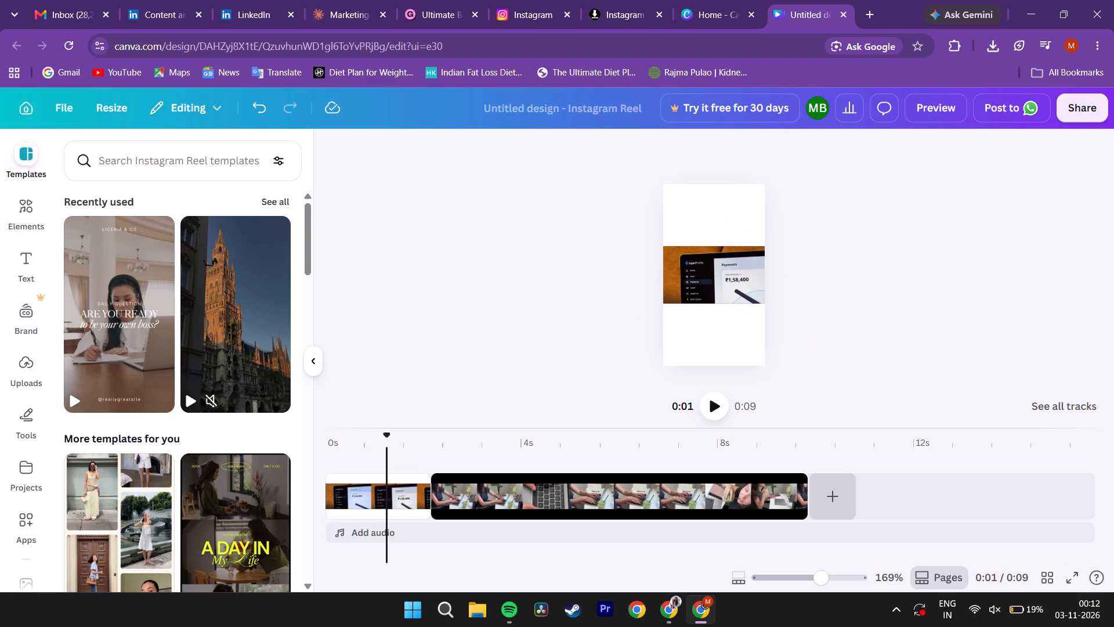
Play the reel from the start to check the cropped opening page against the desk footage.
left_click_drag(386, 433, 313, 435)
key("space")
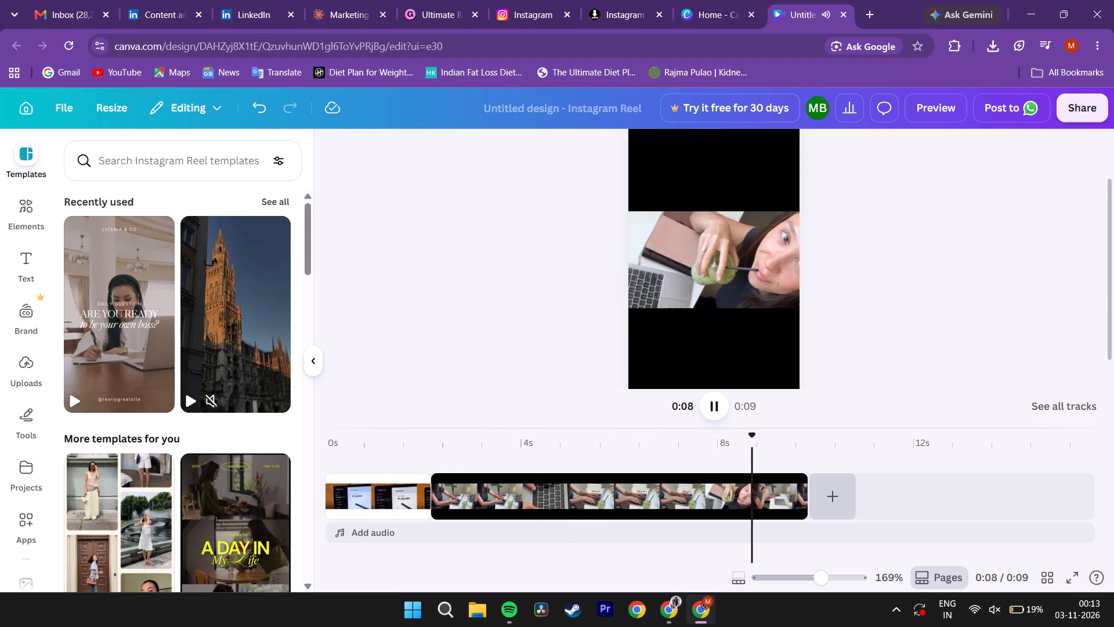
key("space")
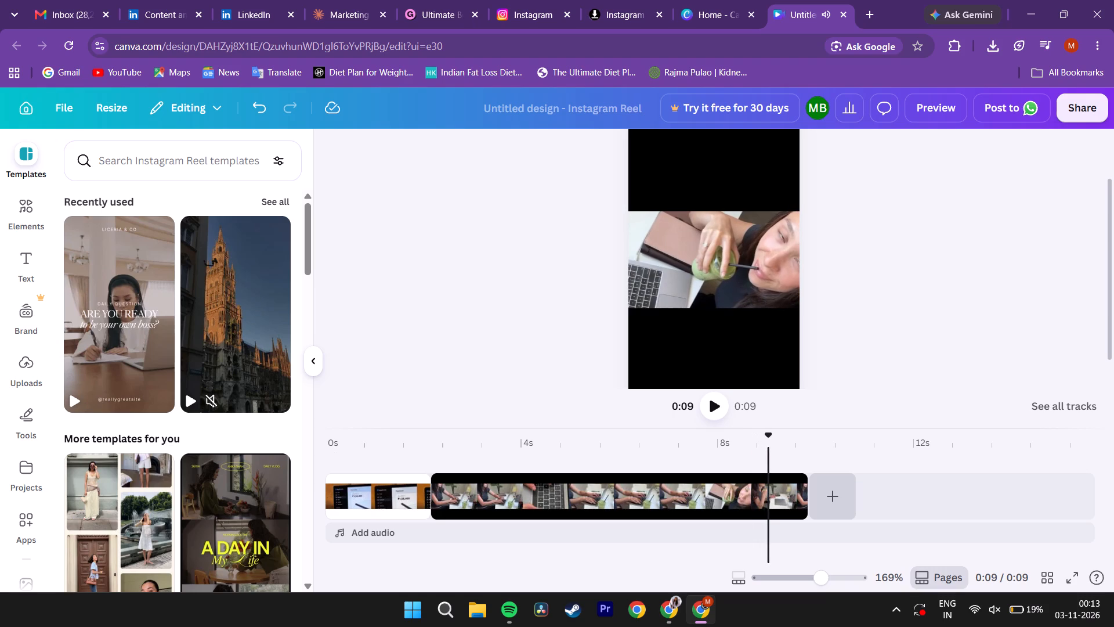
Split the desk footage page at about 8.4 s, where the shot changes to the woman sipping her drink.
left_click_drag(766, 434, 740, 438)
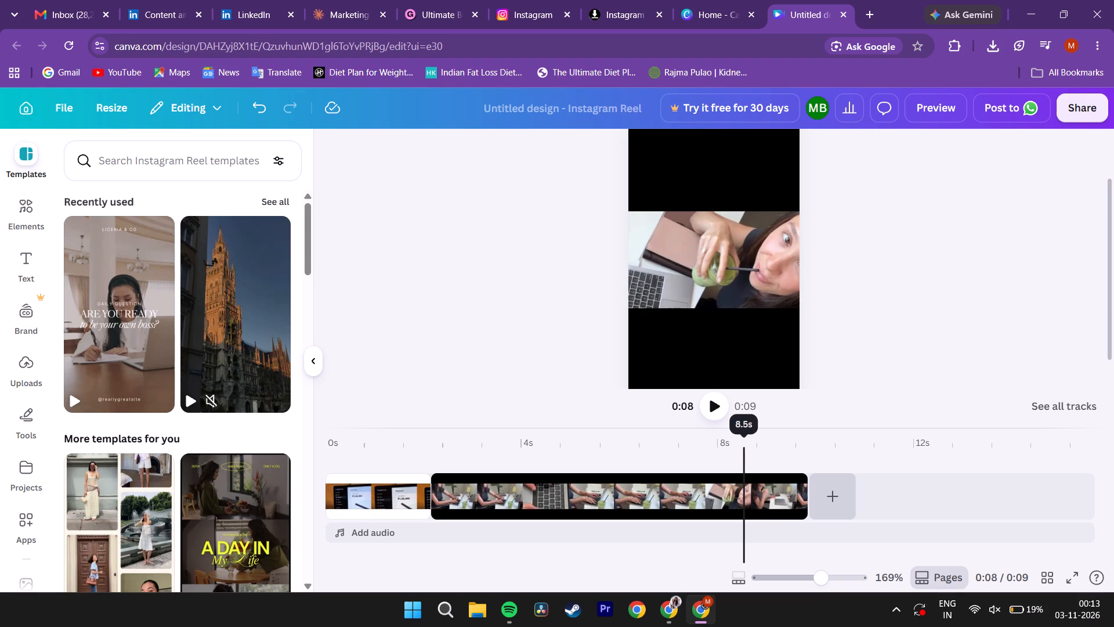
left_click_drag(740, 438, 719, 446)
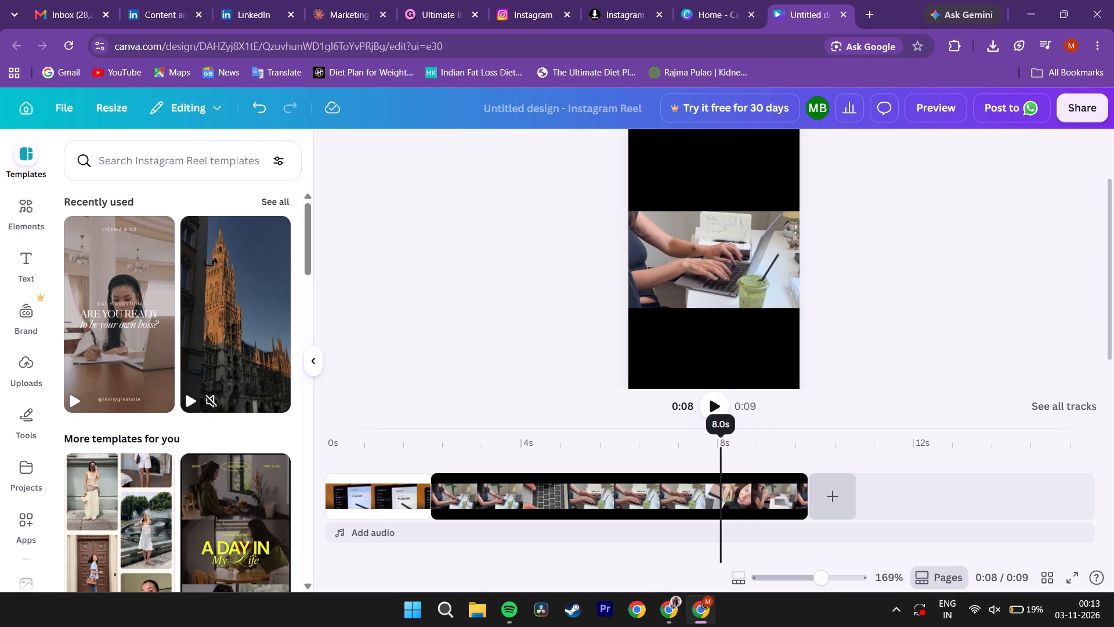
left_click_drag(719, 446, 735, 448)
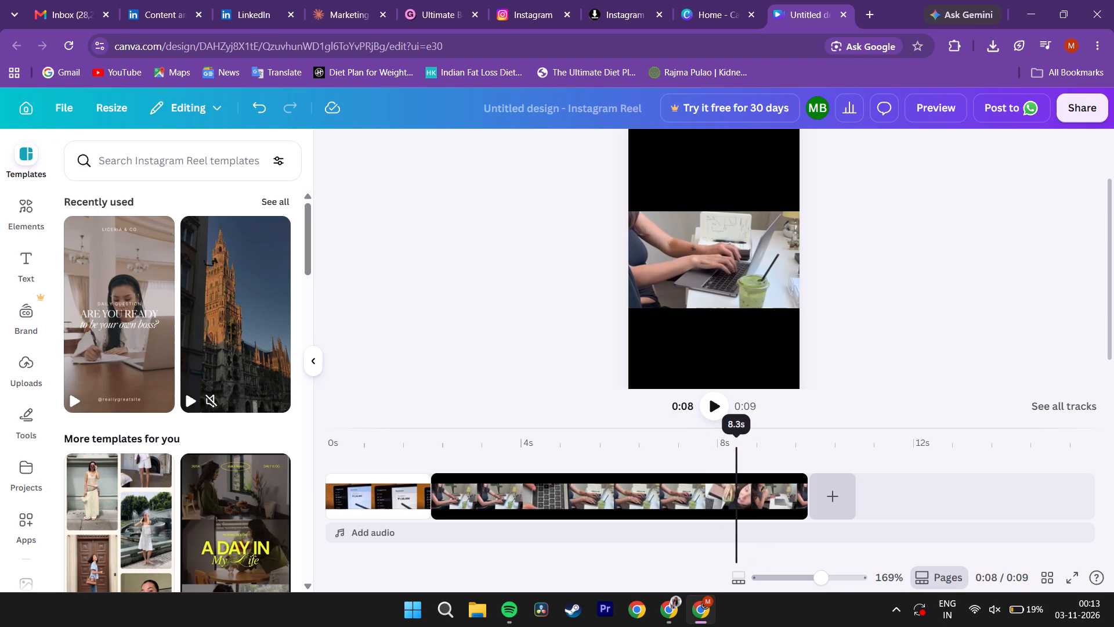
left_click_drag(735, 448, 735, 451)
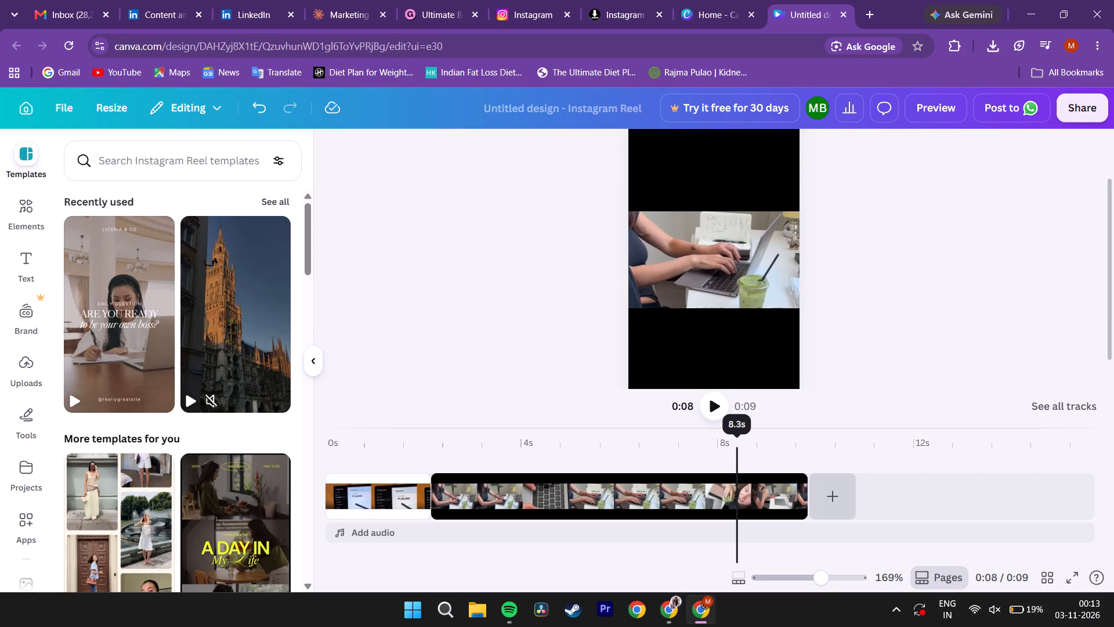
left_click_drag(735, 451, 736, 452)
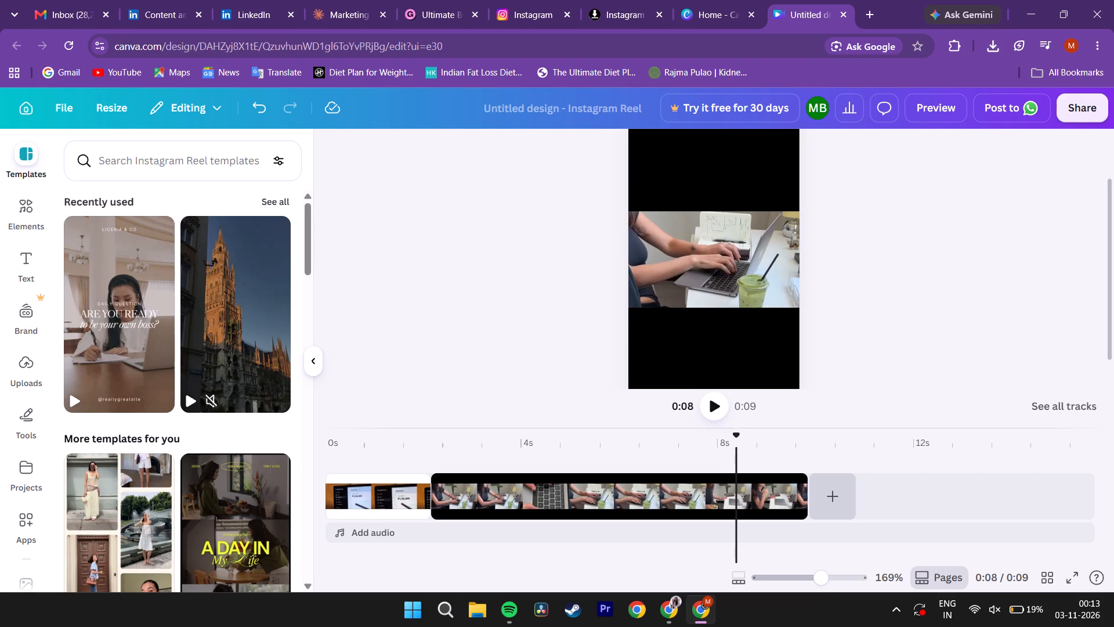
left_click(736, 468)
left_click(730, 487)
left_click_drag(728, 436, 730, 436)
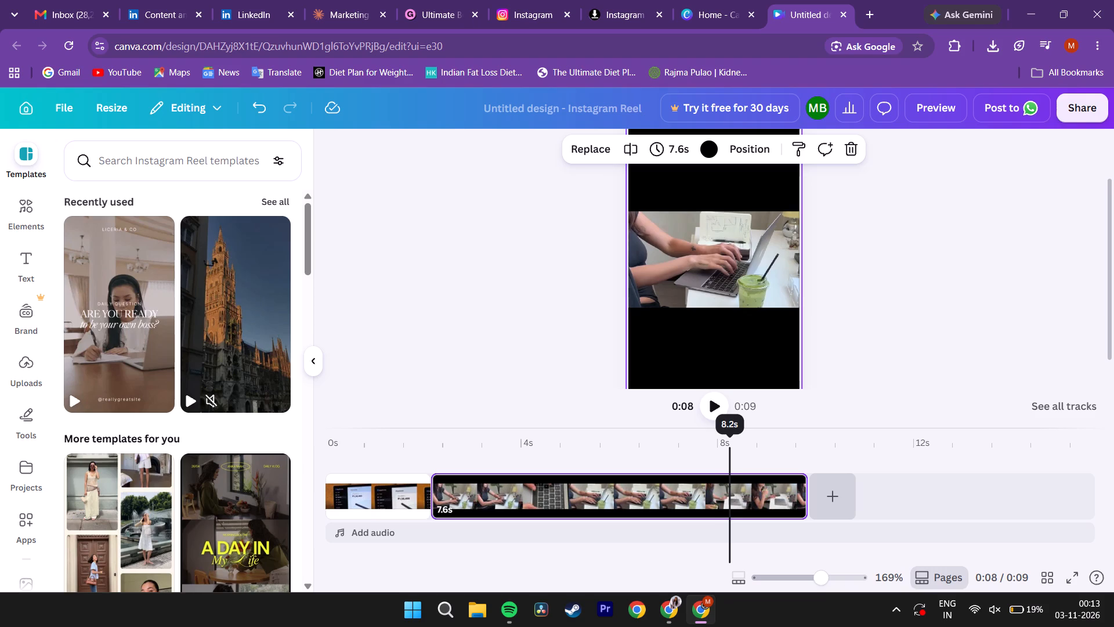
left_click_drag(730, 436, 728, 439)
left_click_drag(728, 439, 744, 437)
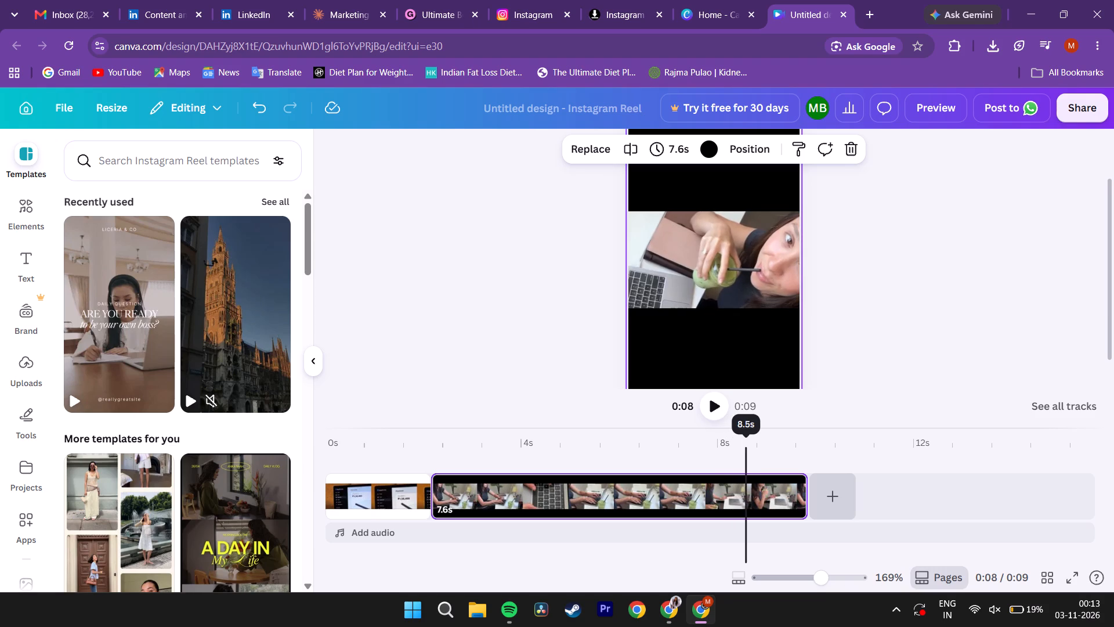
left_click_drag(744, 437, 739, 438)
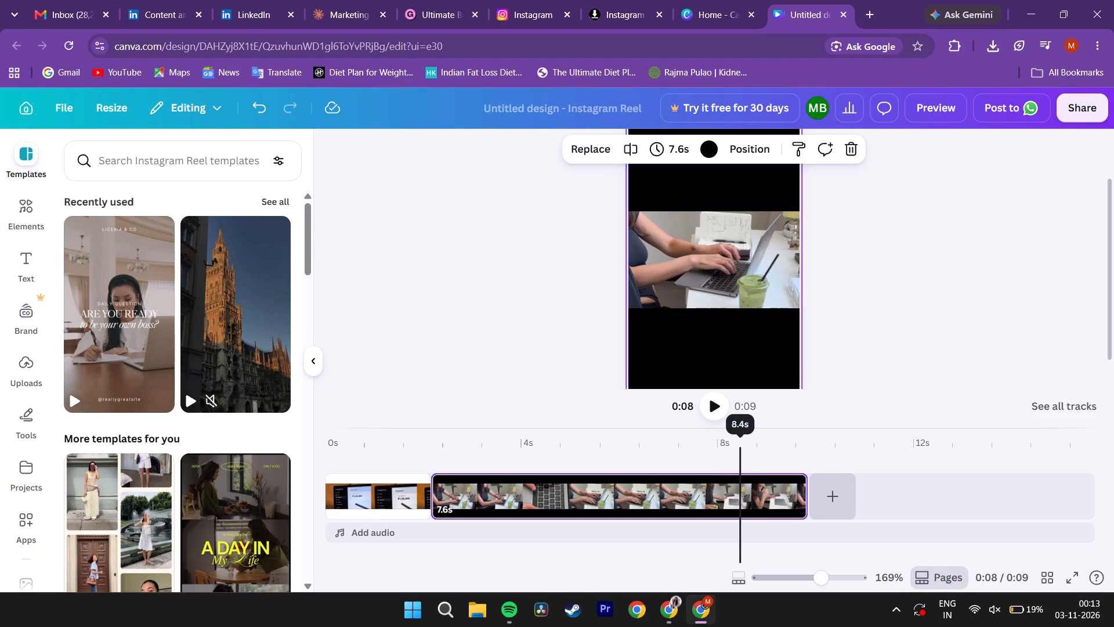
left_click(634, 147)
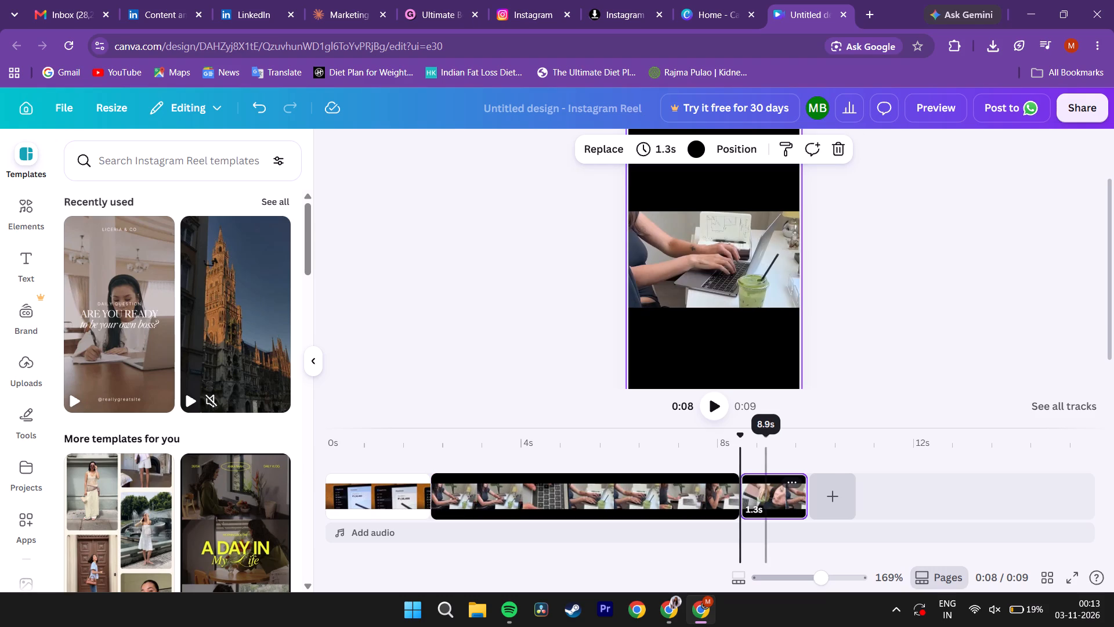
Play across the new cut to check where the drinking shot begins.
left_click(766, 499)
left_click(724, 448)
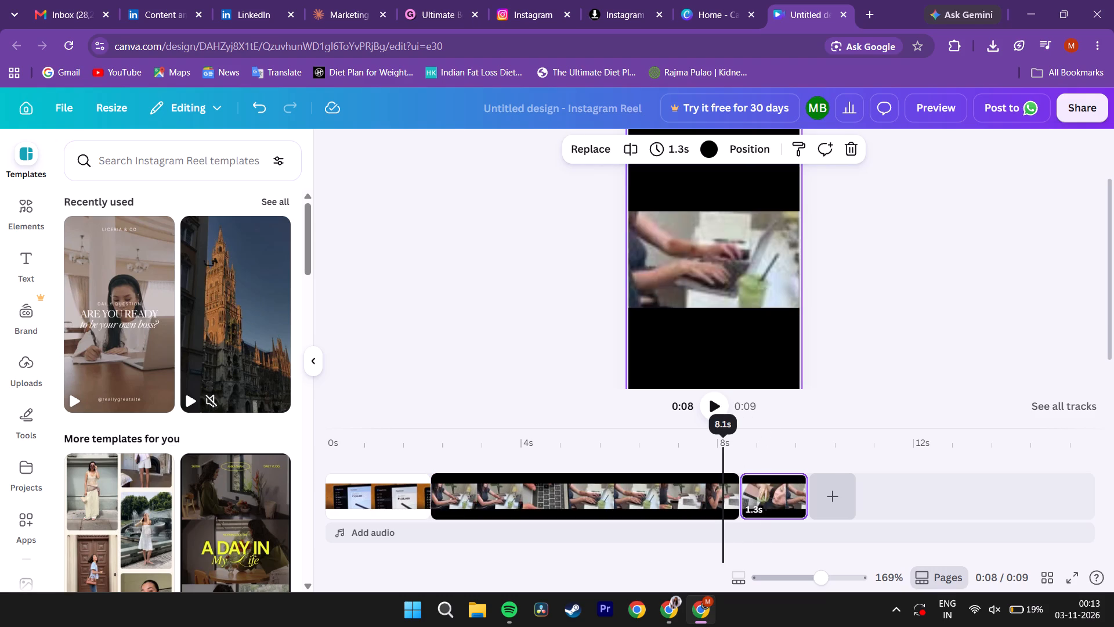
key("space")
key("space")
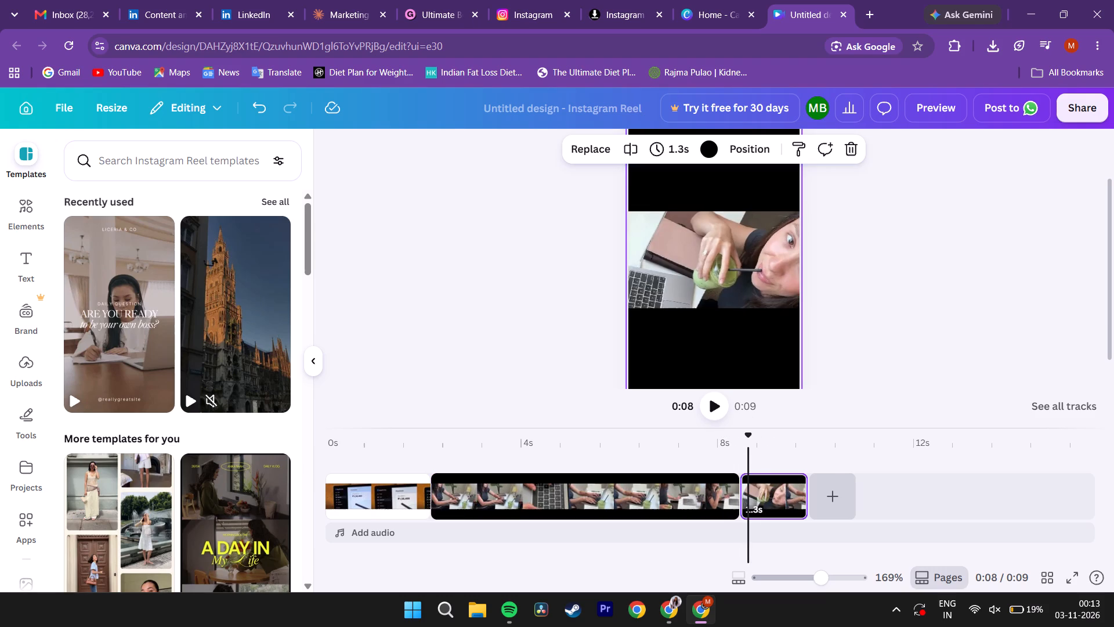
Enlarge the 1.3 s drinking clip's footage slightly inside its 16:9 crop and shift it up.
left_click(748, 437)
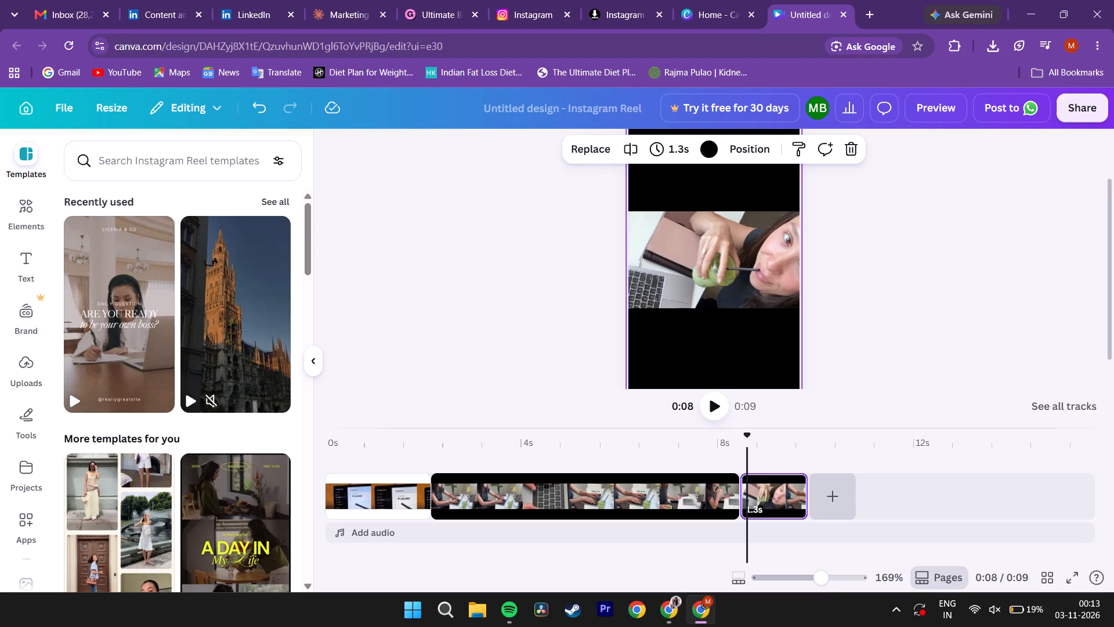
double_click(683, 275)
double_click(700, 275)
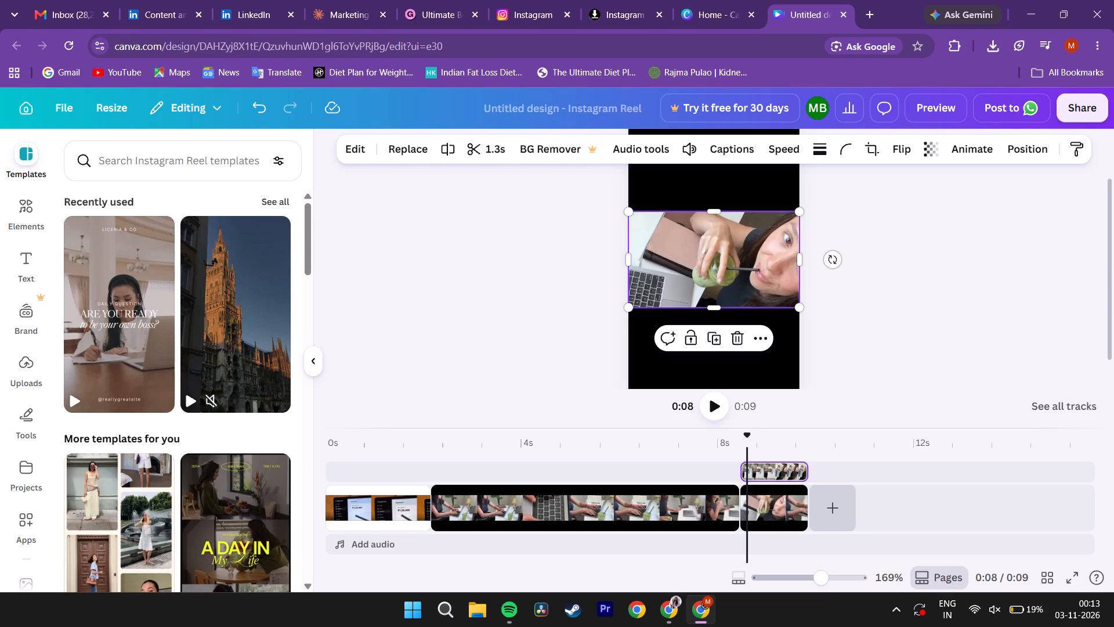
left_click_drag(737, 279, 743, 279)
left_click_drag(798, 143, 812, 137)
left_click_drag(733, 251, 735, 240)
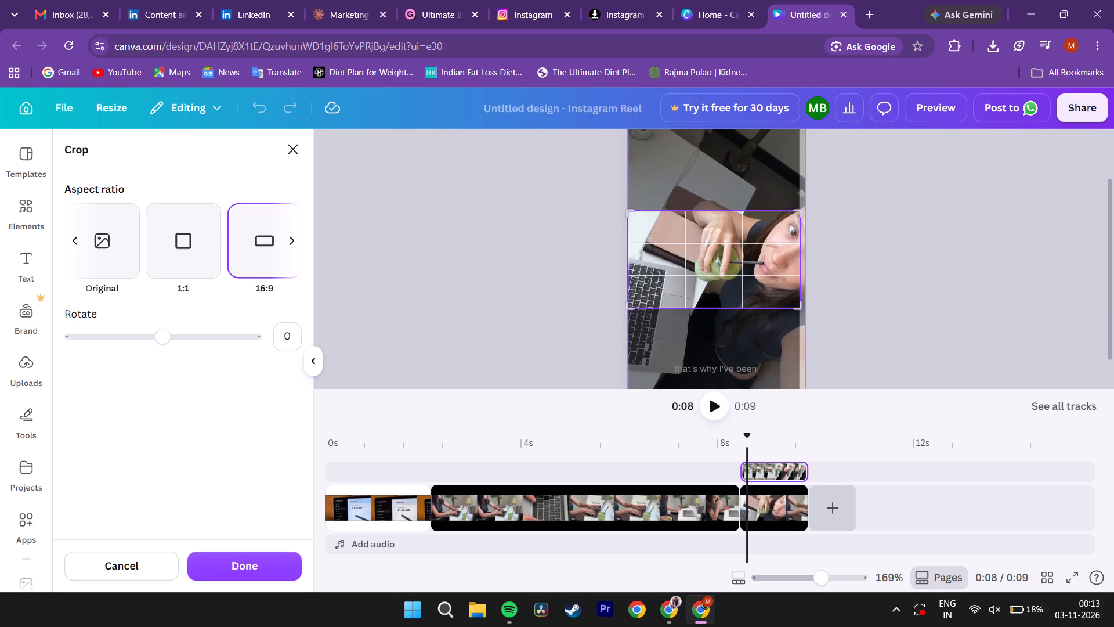
Shift the drinking clip's footage slightly further up inside its 16:9 crop and apply the crop.
left_click_drag(735, 240, 736, 235)
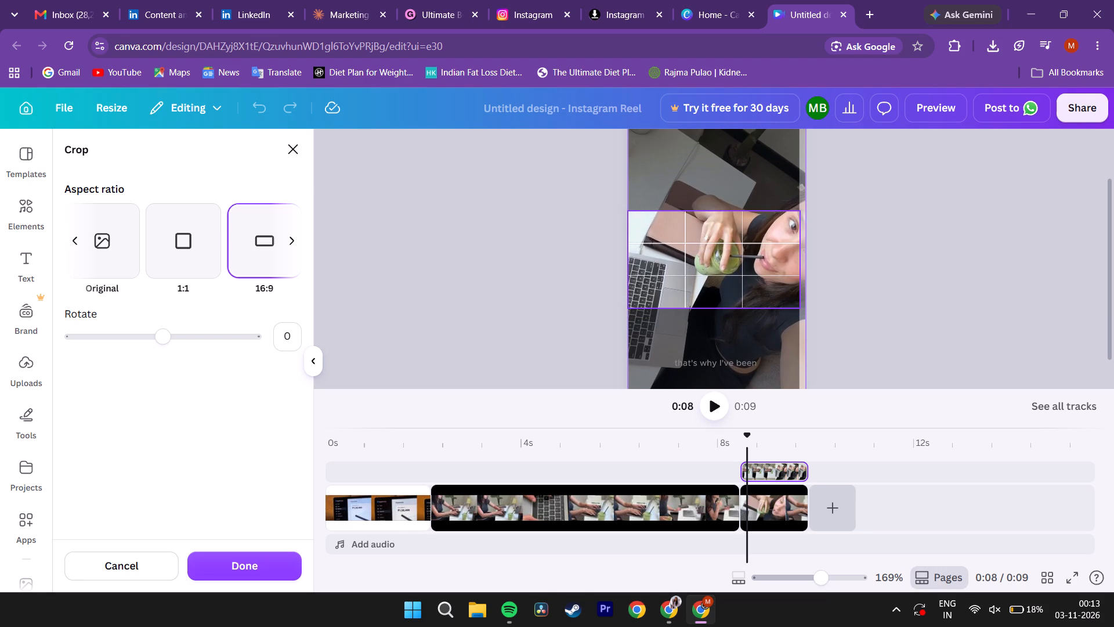
left_click_drag(736, 235, 736, 231)
left_click(562, 298)
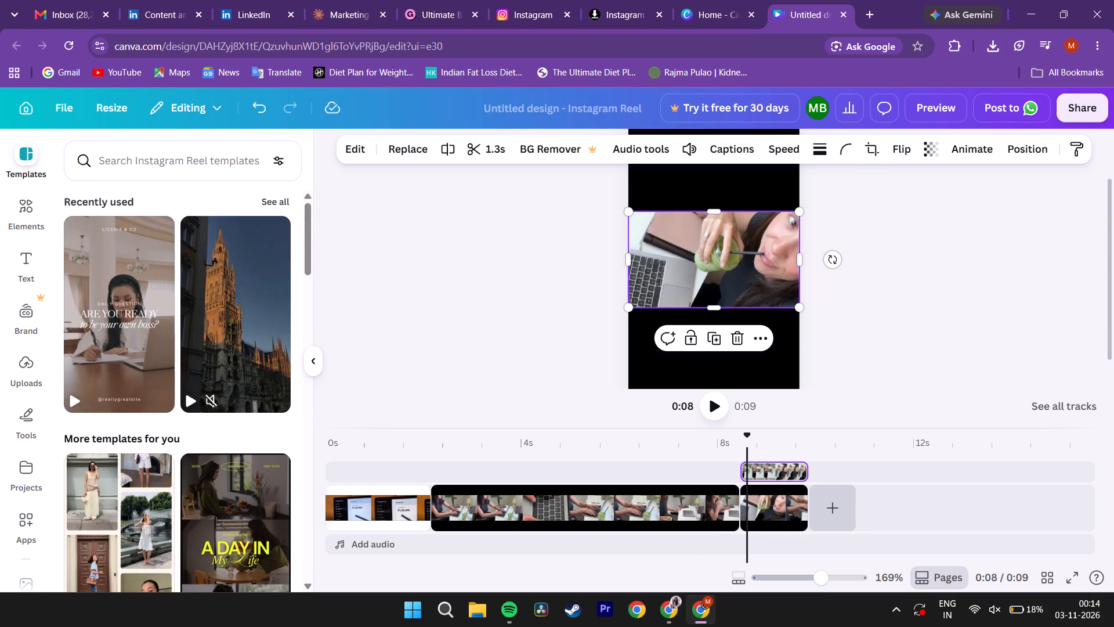
Play the reel from the start through the drinking clip to check the cropped bands across all three pages.
left_click_drag(747, 435, 432, 461)
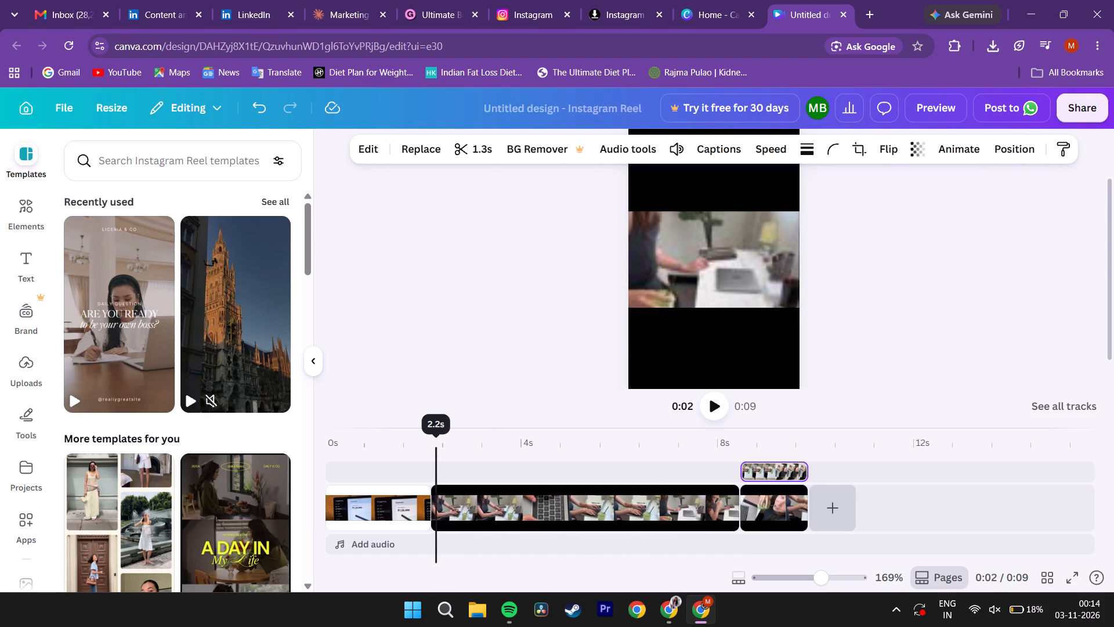
left_click_drag(432, 461, 324, 460)
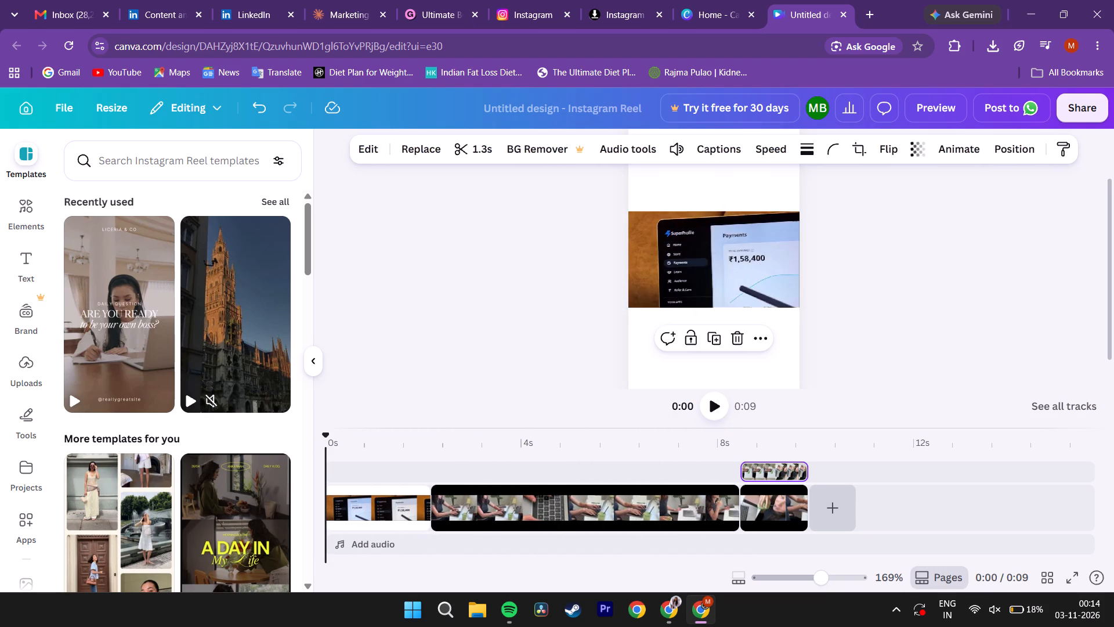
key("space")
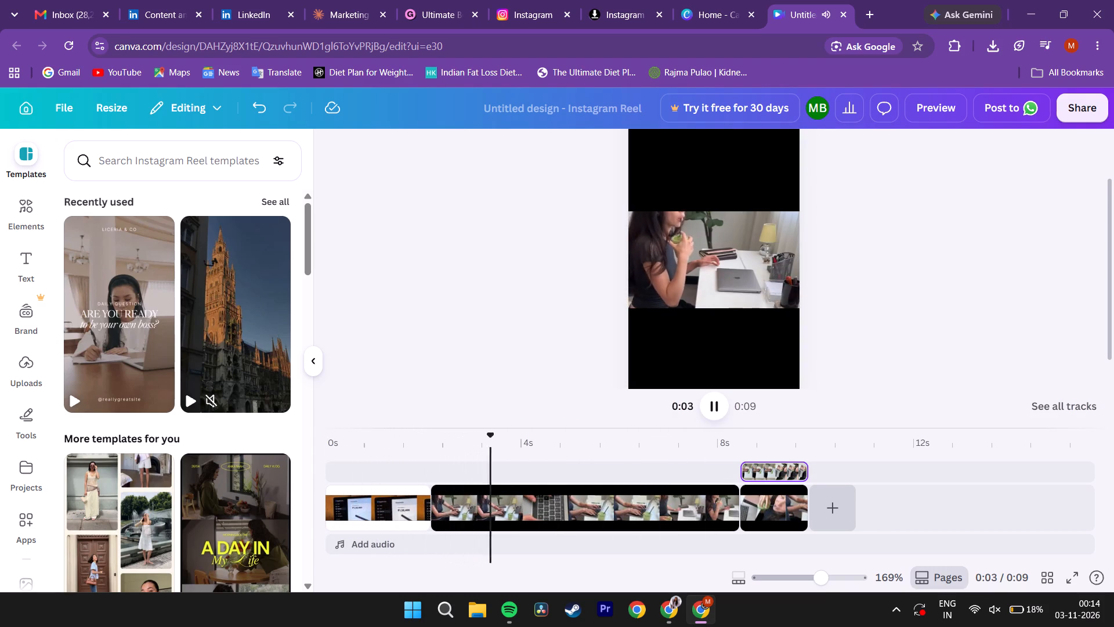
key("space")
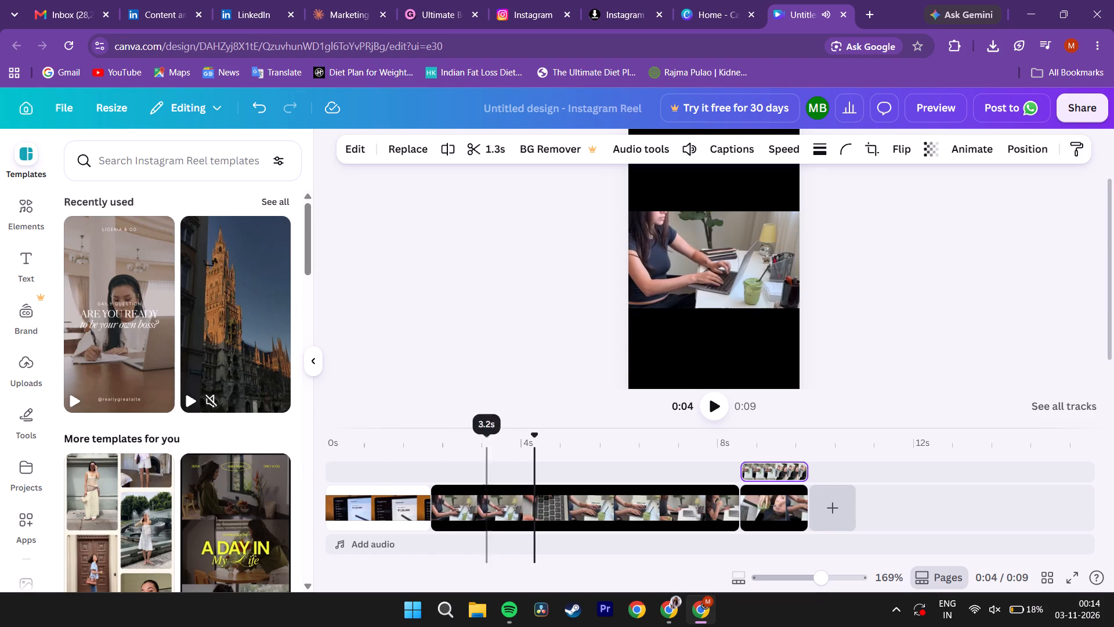
left_click_drag(533, 435, 304, 442)
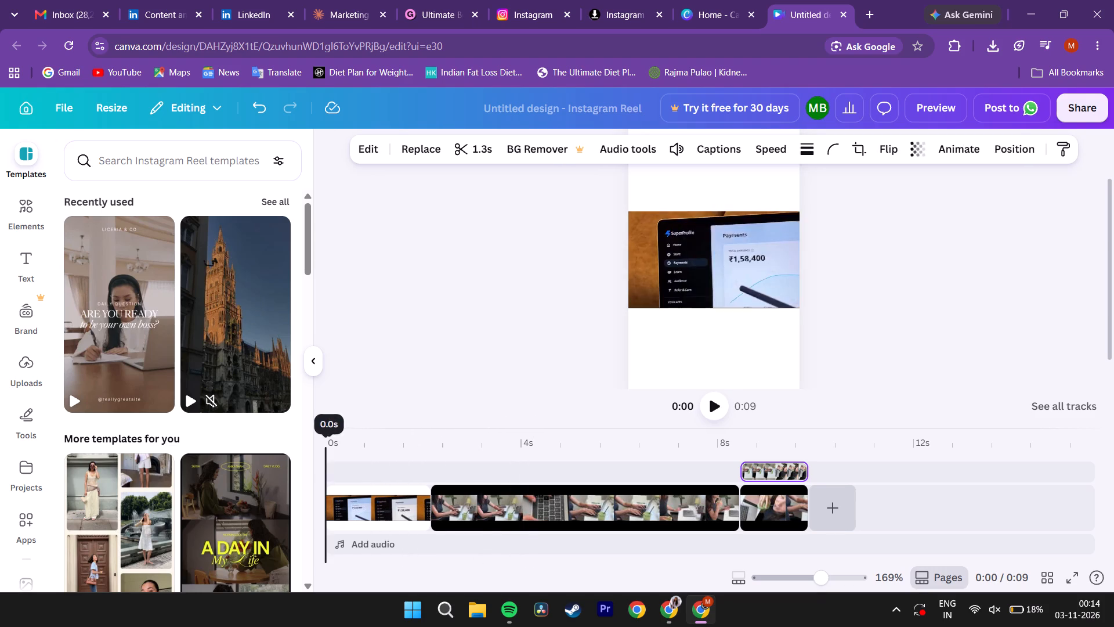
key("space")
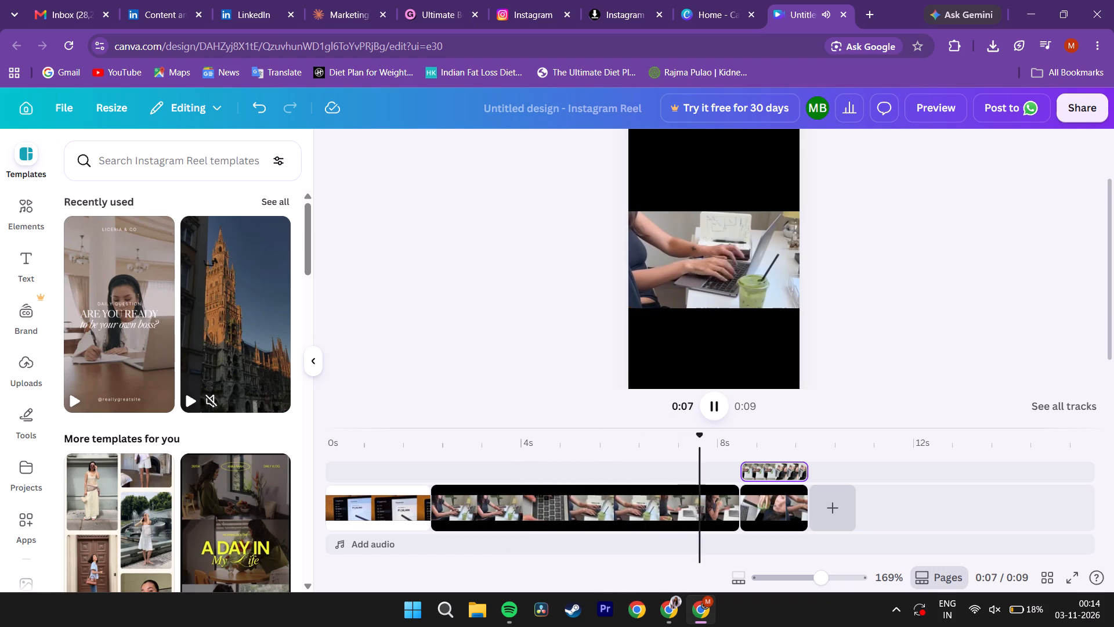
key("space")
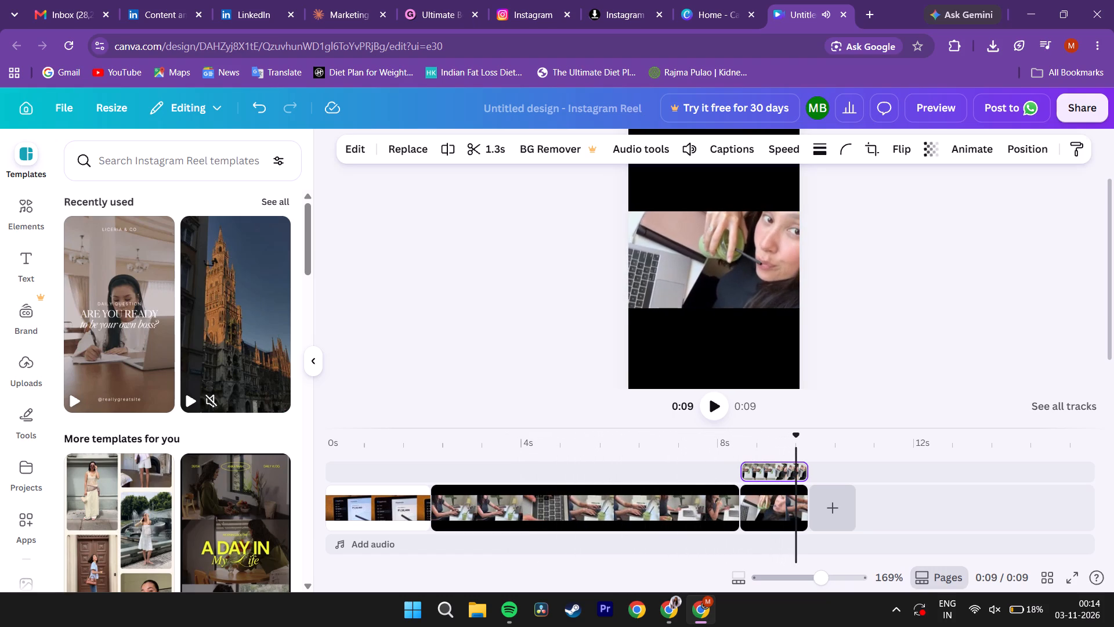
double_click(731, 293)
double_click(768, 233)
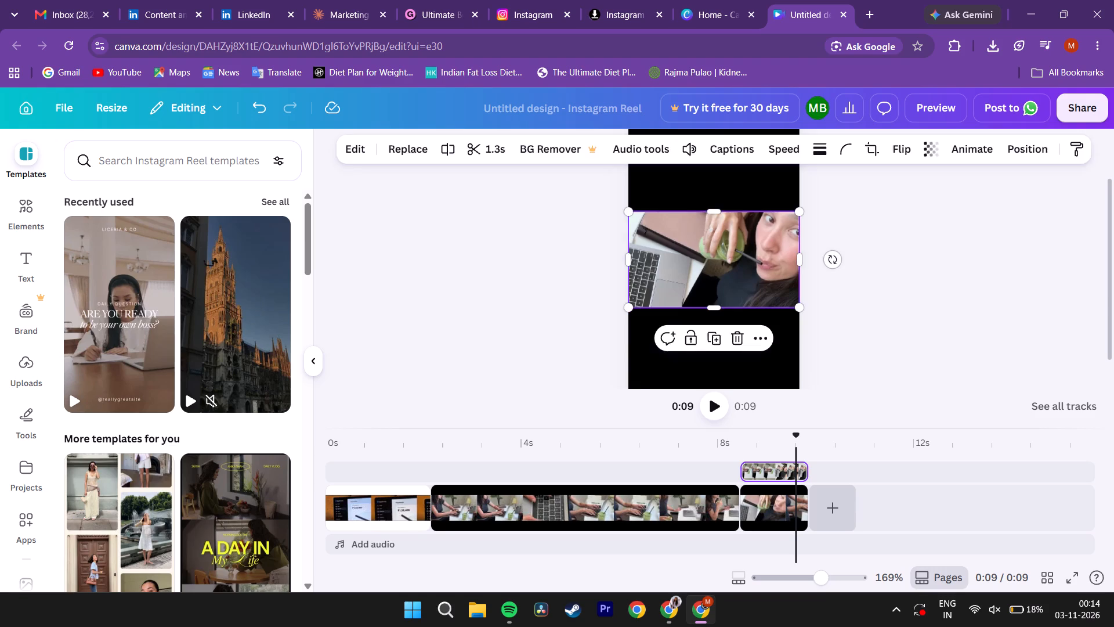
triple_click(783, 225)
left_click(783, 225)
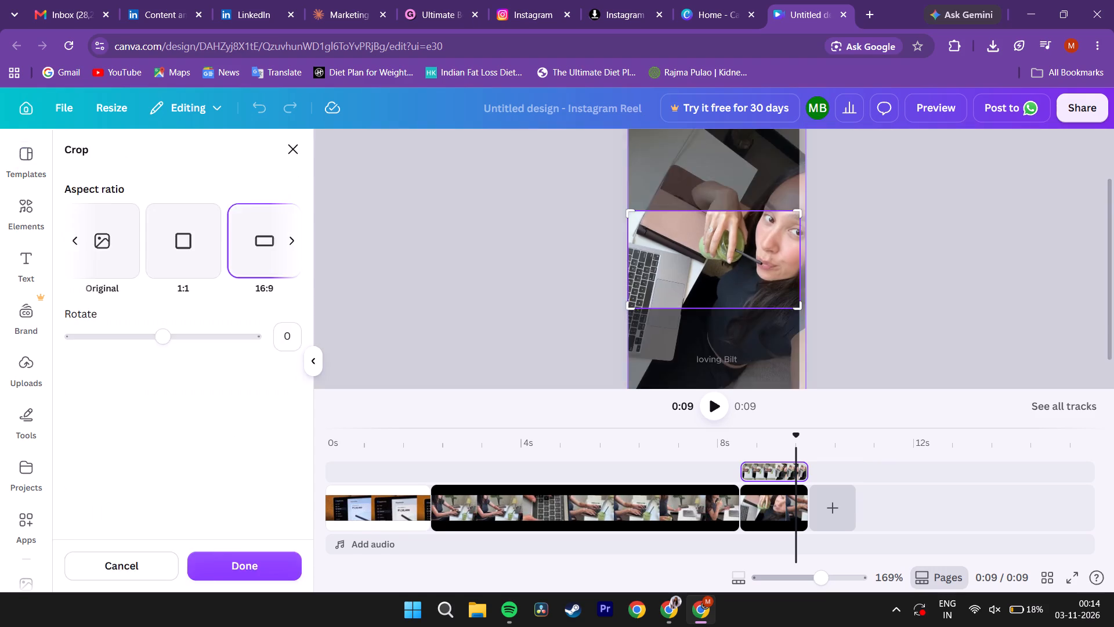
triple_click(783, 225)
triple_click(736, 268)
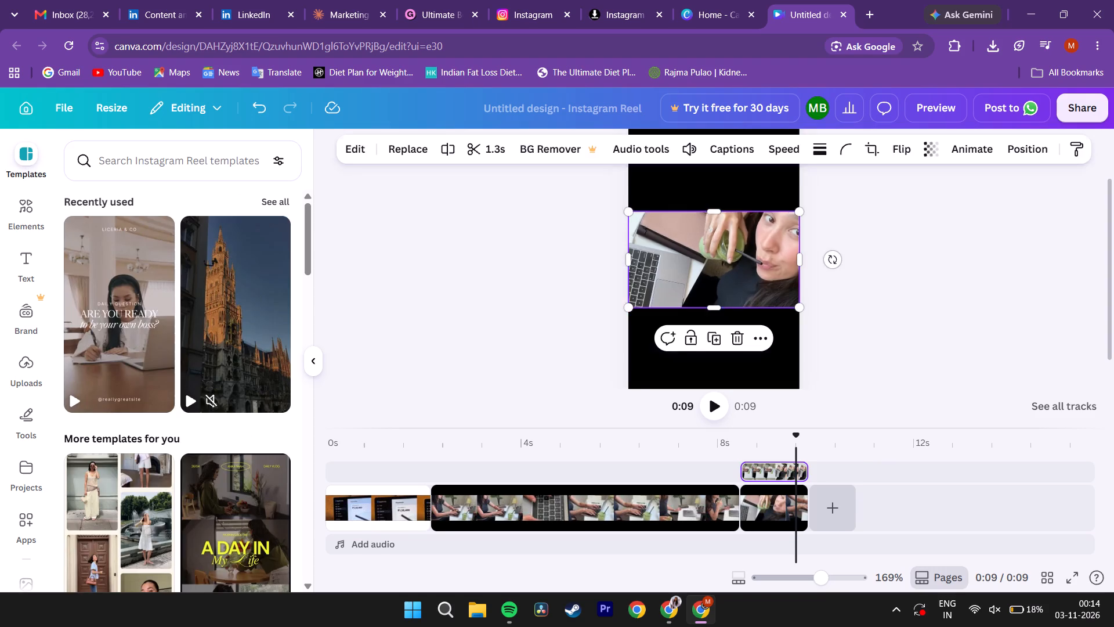
Tighten the drinking clip's 16:9 crop slightly from its upper corner and scale the clip back to the full page width.
double_click(736, 268)
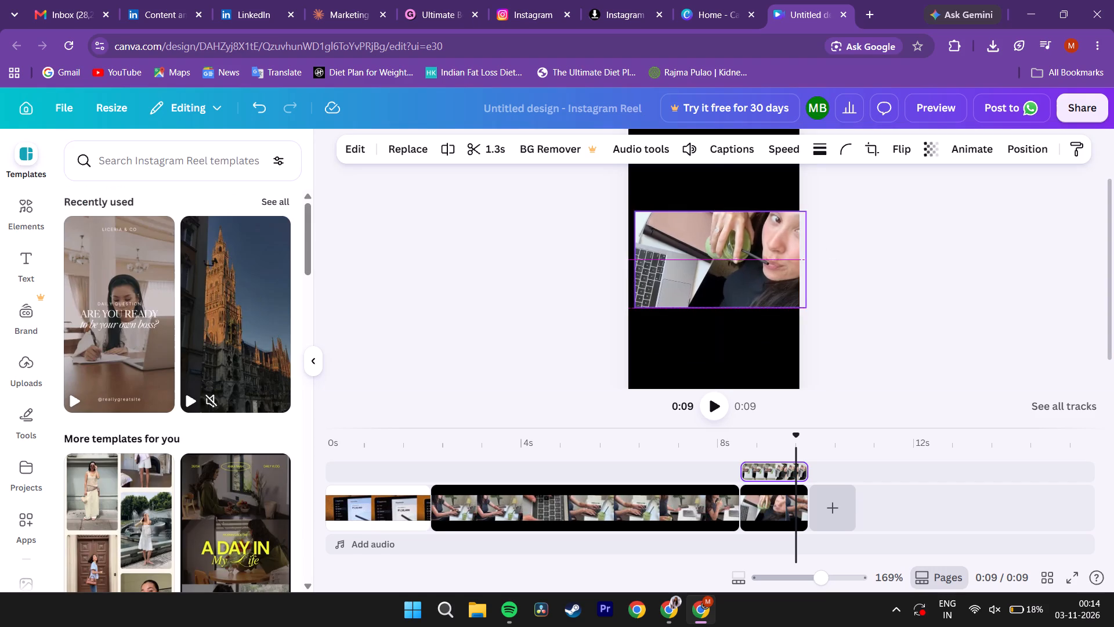
triple_click(736, 269)
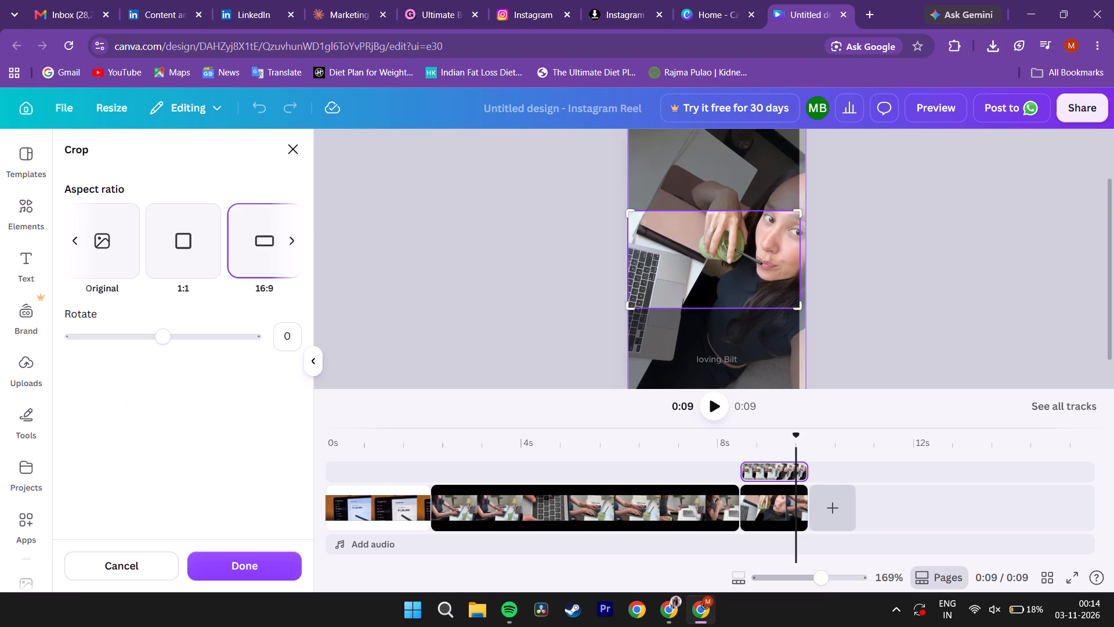
left_click_drag(736, 269, 751, 267)
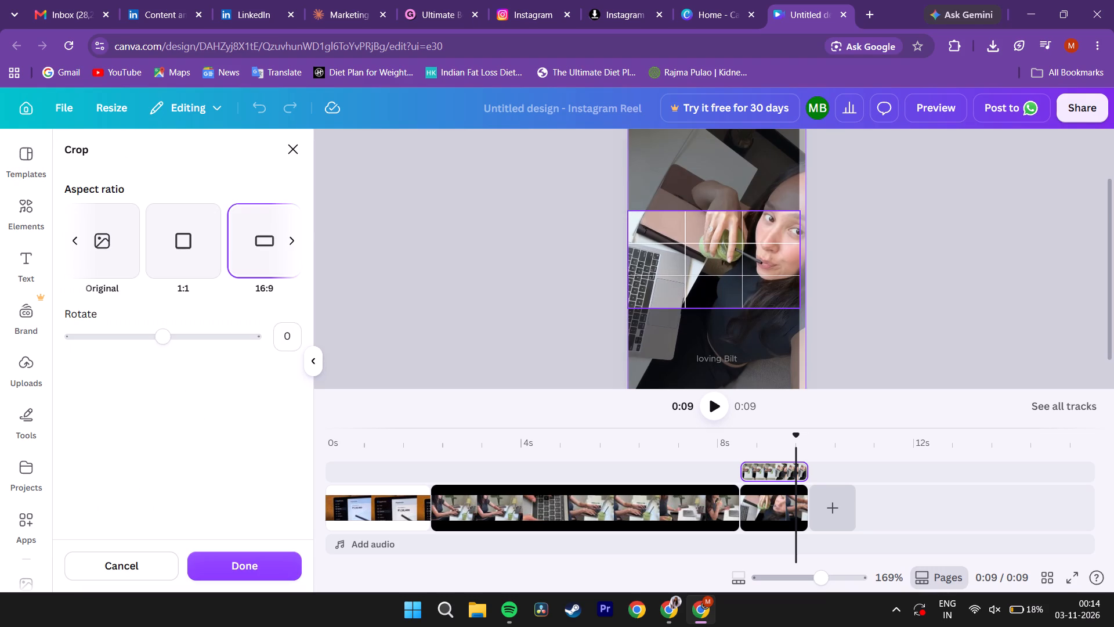
left_click_drag(751, 267, 761, 267)
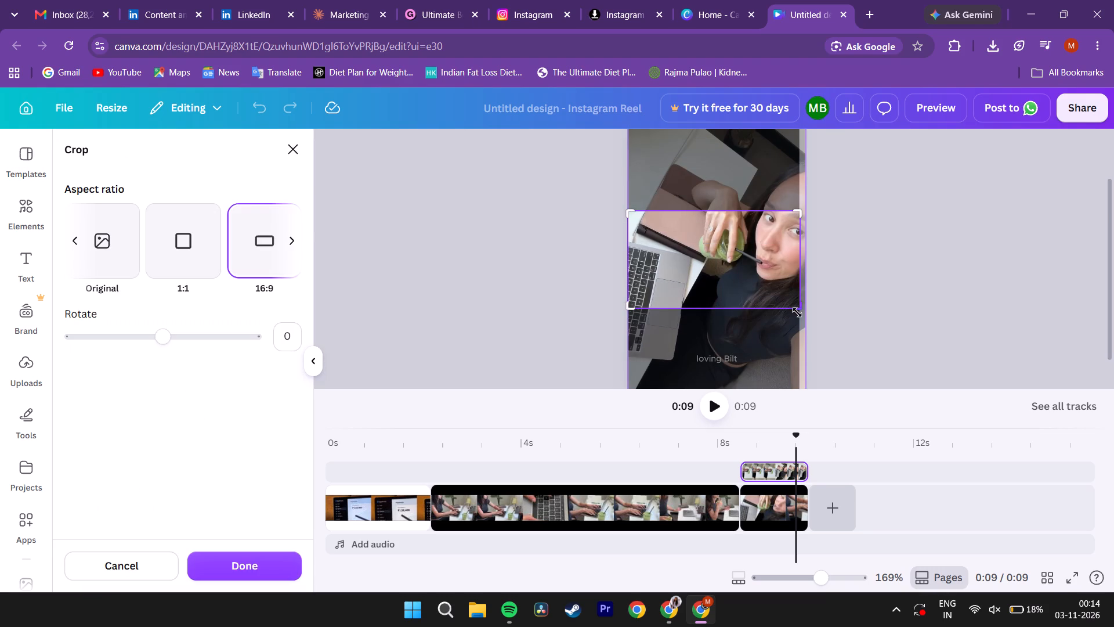
left_click_drag(798, 215, 795, 224)
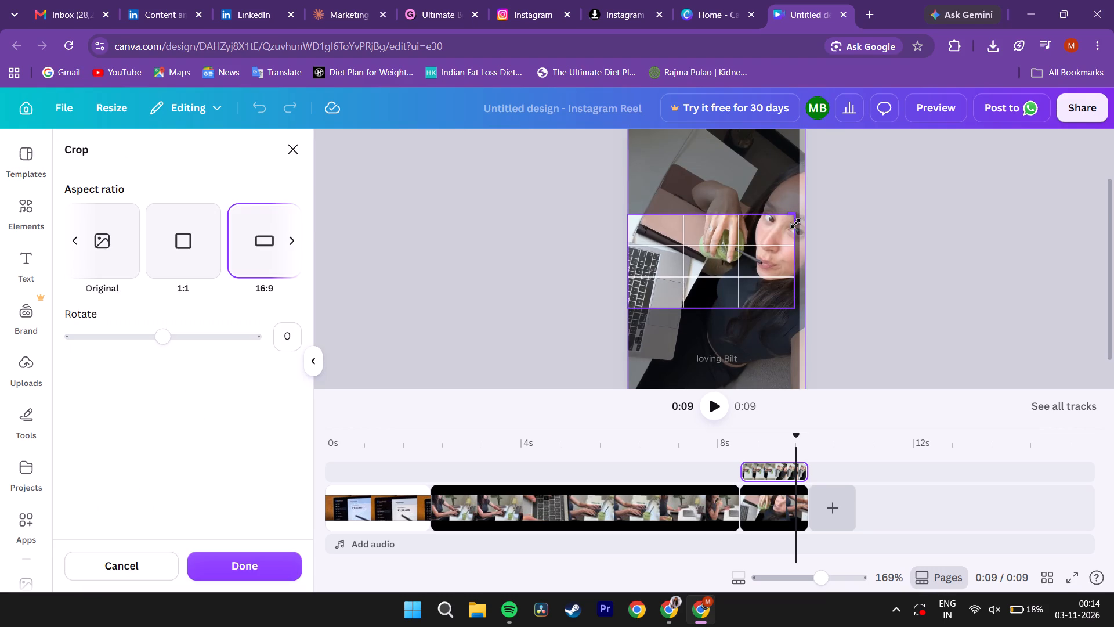
left_click_drag(795, 224, 796, 226)
left_click_drag(796, 226, 798, 229)
left_click(573, 271)
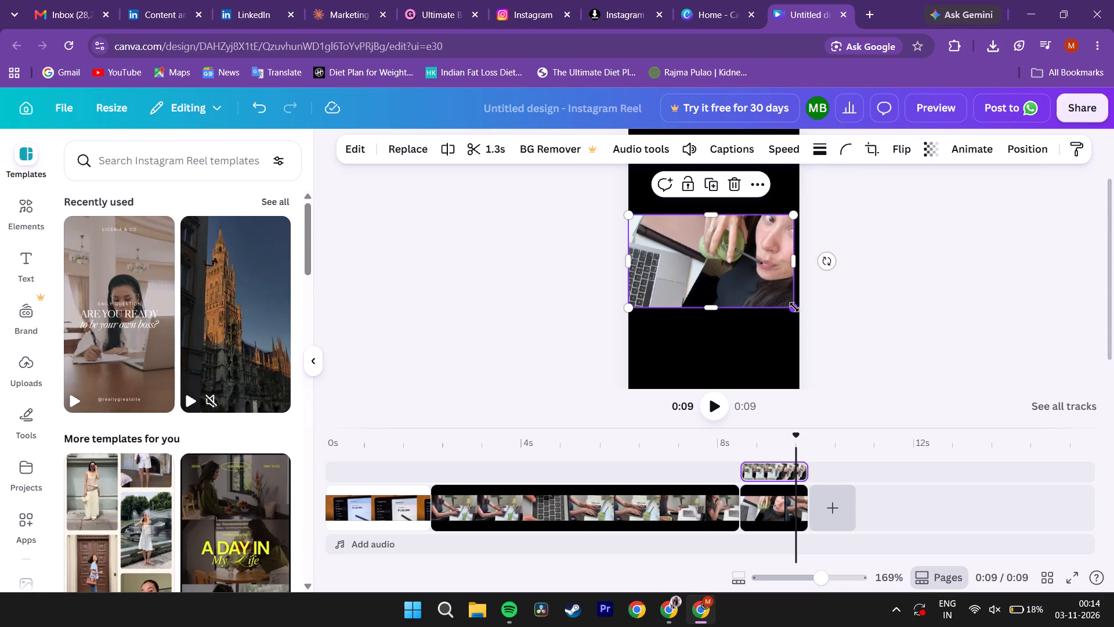
left_click_drag(794, 307, 802, 309)
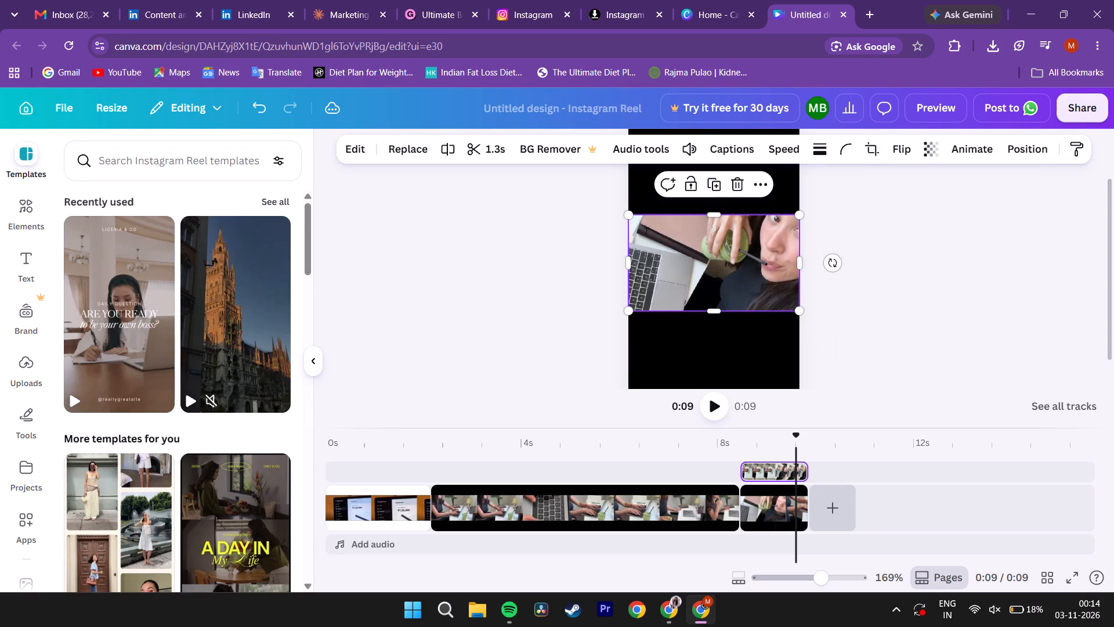
Set the background colour of the 2.1 s opening page to solid black.
left_click_drag(797, 437, 455, 460)
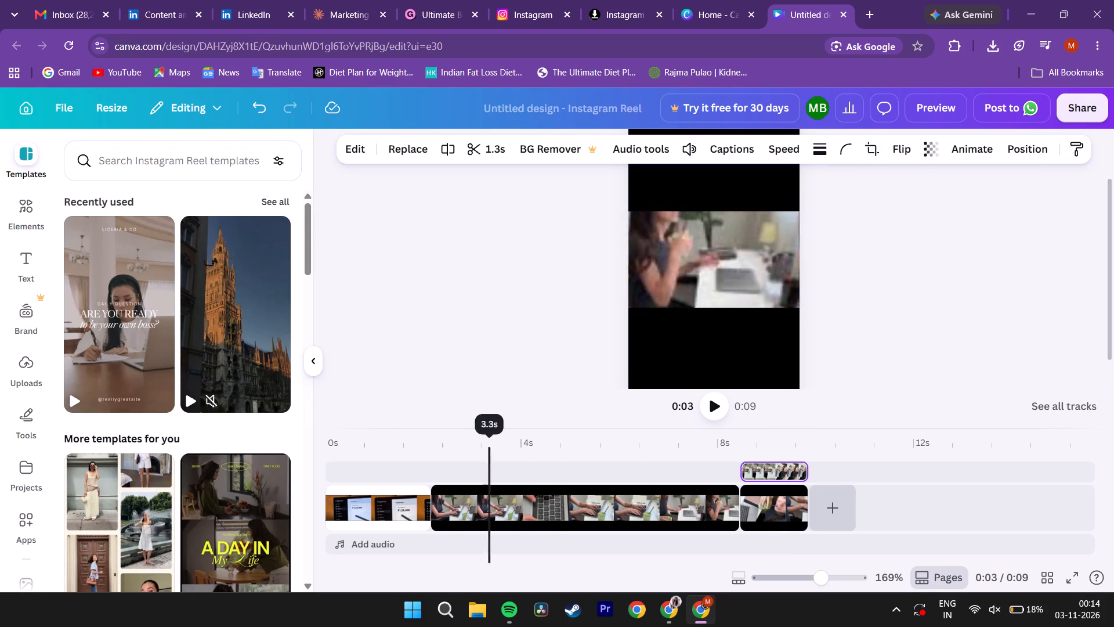
left_click_drag(455, 460, 306, 454)
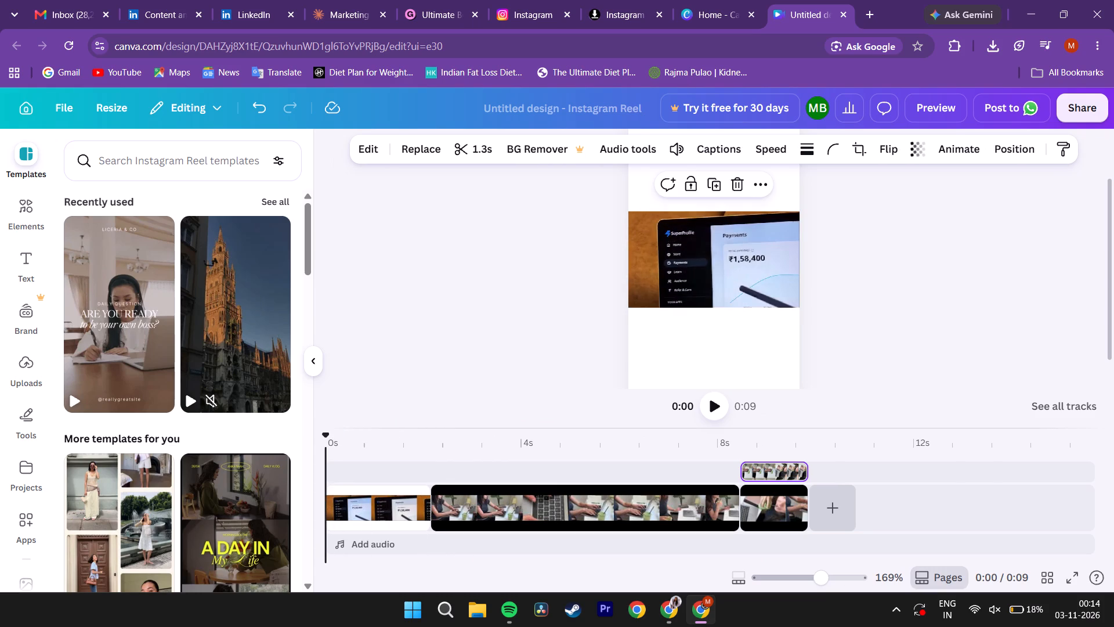
key("space")
key("space")
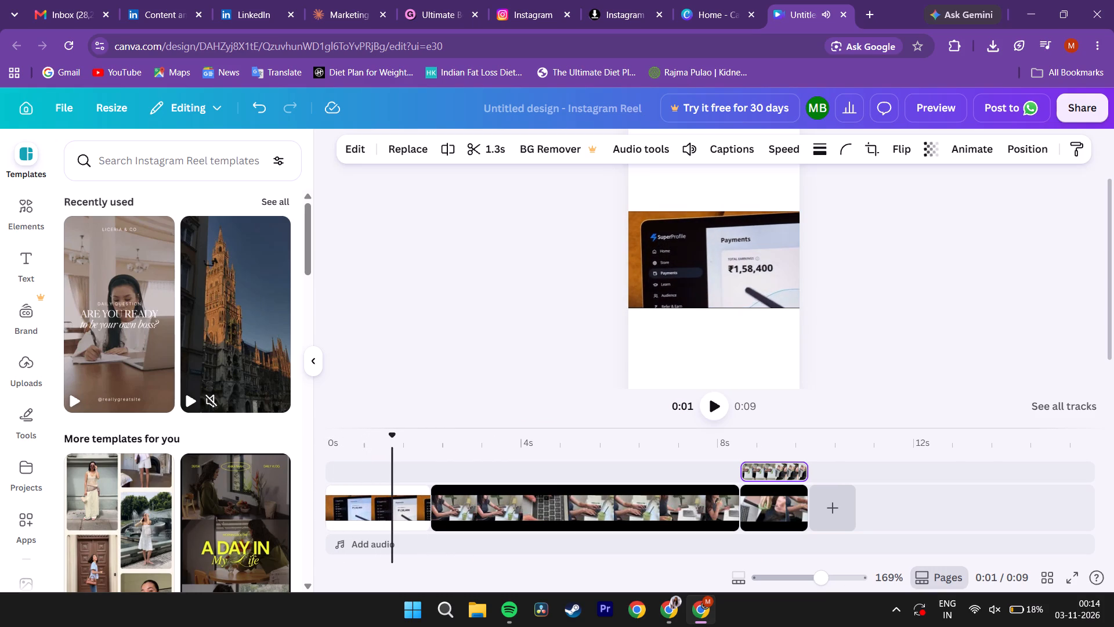
double_click(722, 337)
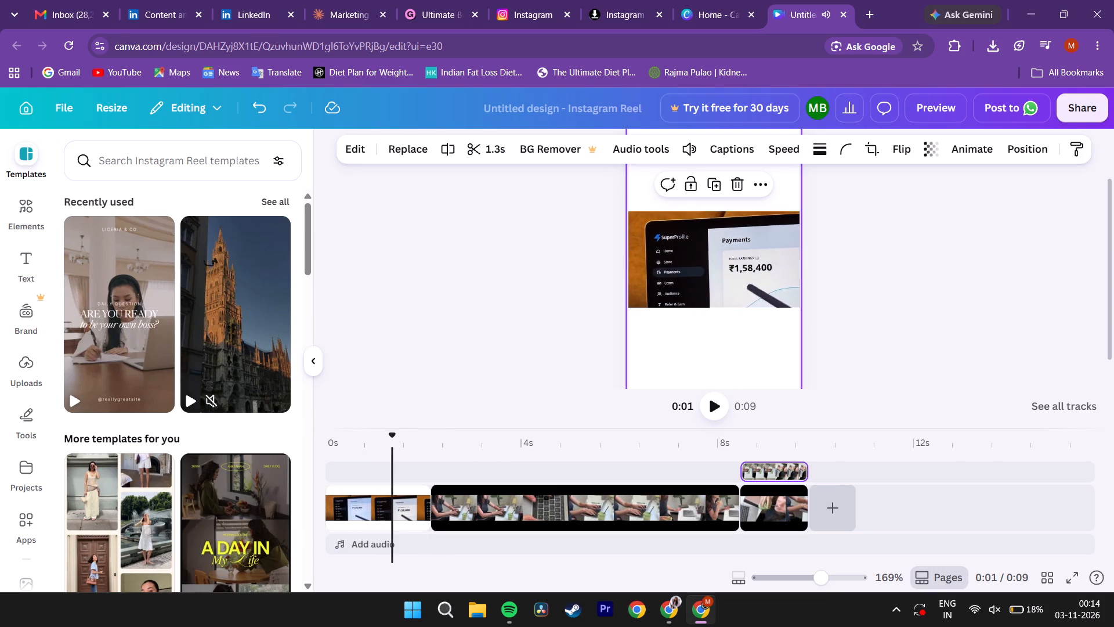
double_click(708, 357)
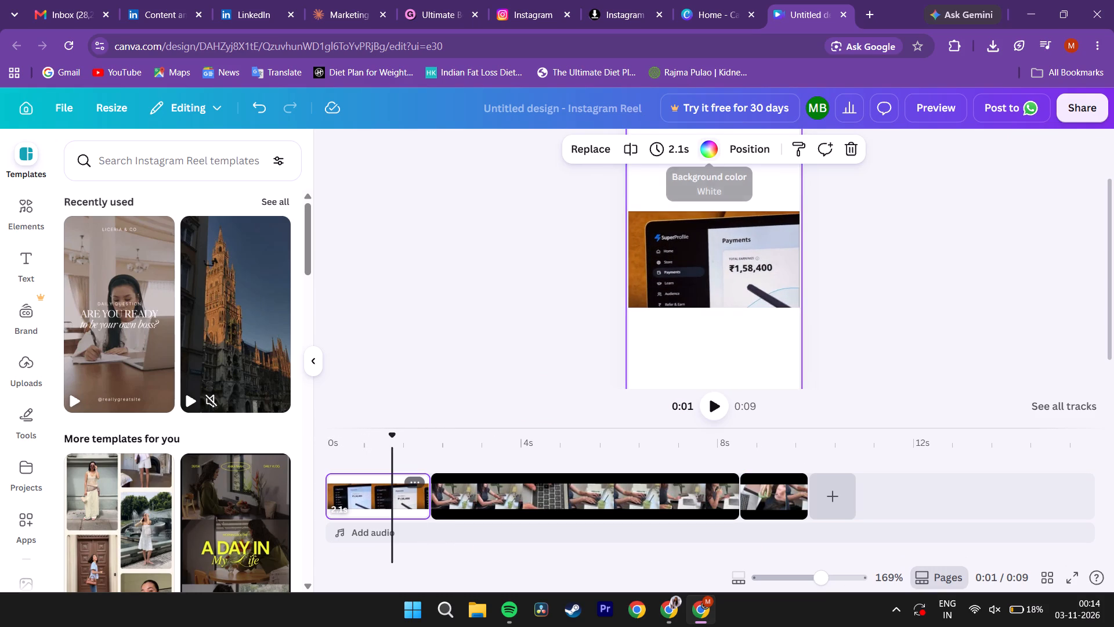
left_click(706, 146)
left_click(71, 408)
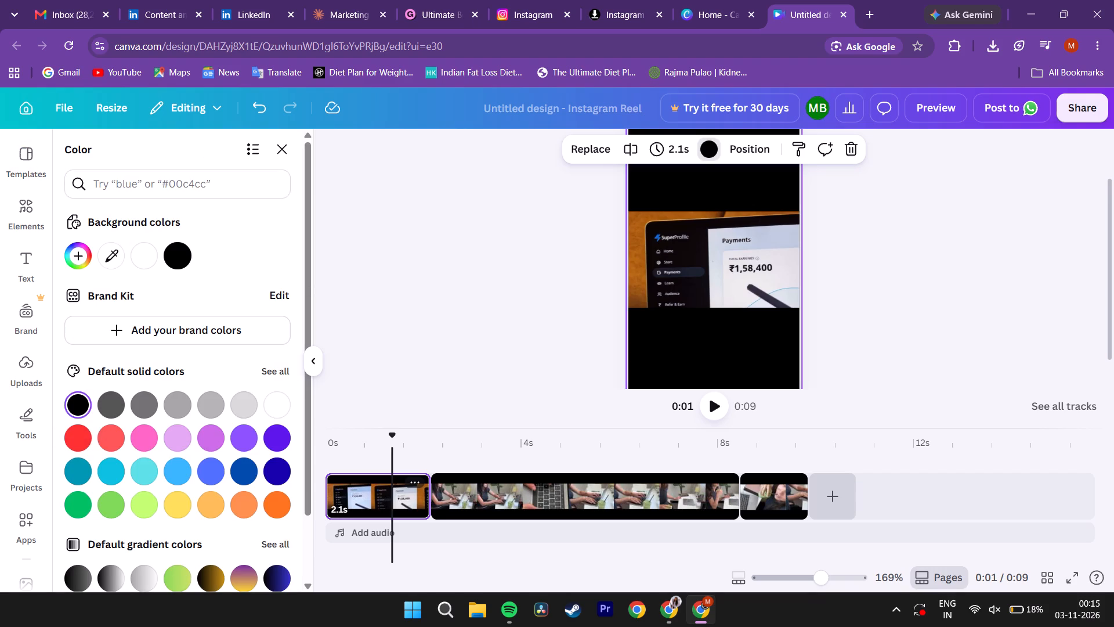
Play the whole reel from the start and scrub through the final drinking clip to review the framing and cuts.
left_click_drag(391, 434, 298, 451)
key("space")
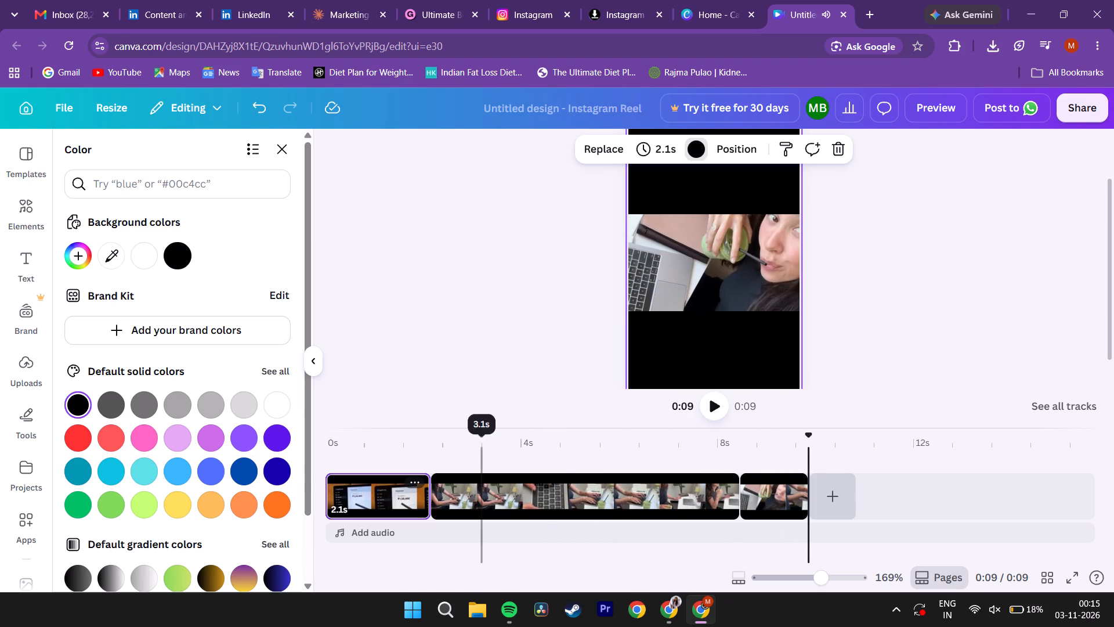
left_click_drag(808, 437, 793, 439)
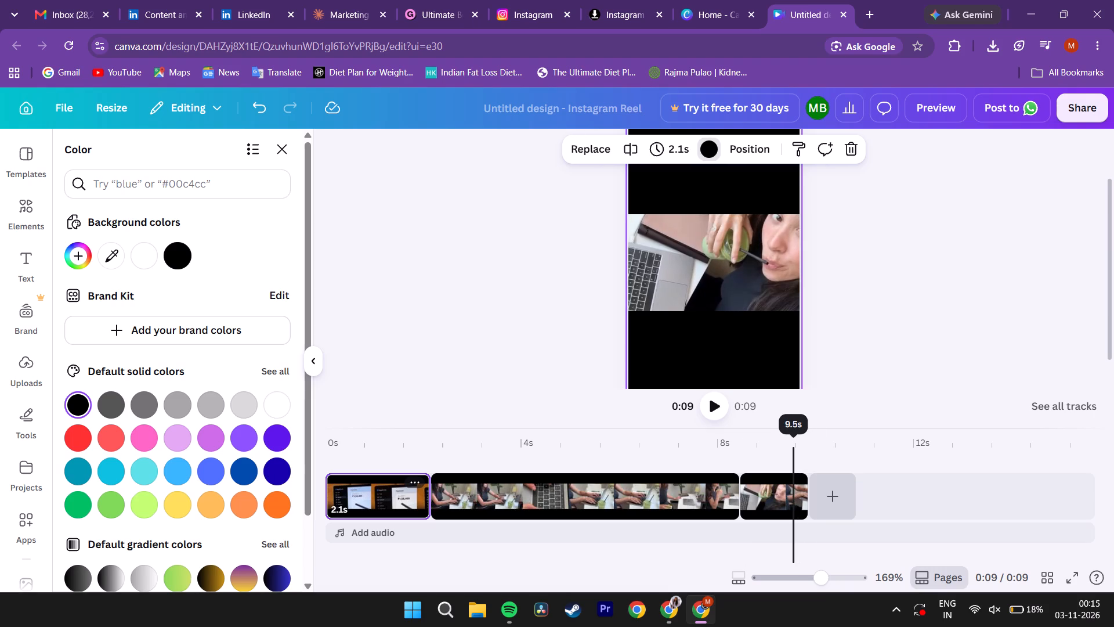
left_click_drag(793, 439, 800, 438)
left_click(508, 318)
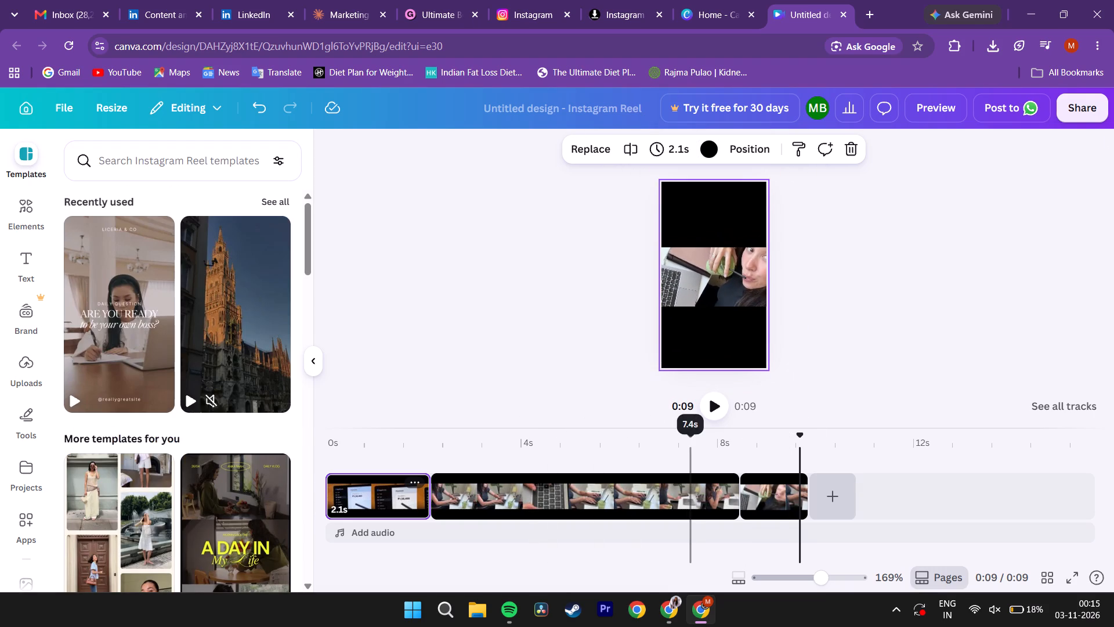
left_click_drag(800, 442, 794, 443)
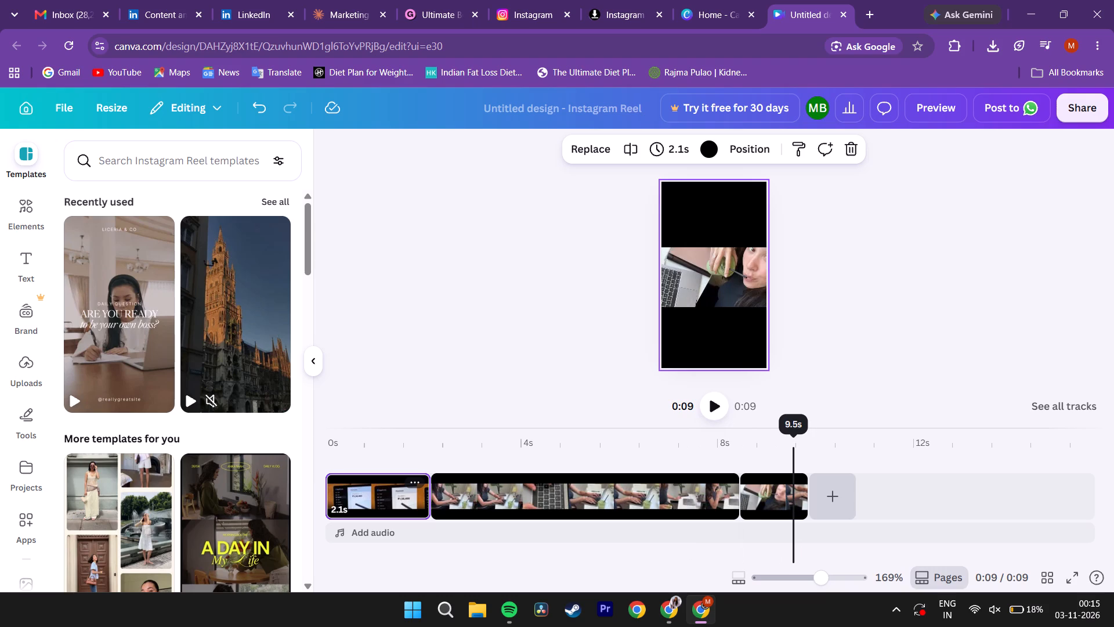
left_click_drag(794, 443, 747, 462)
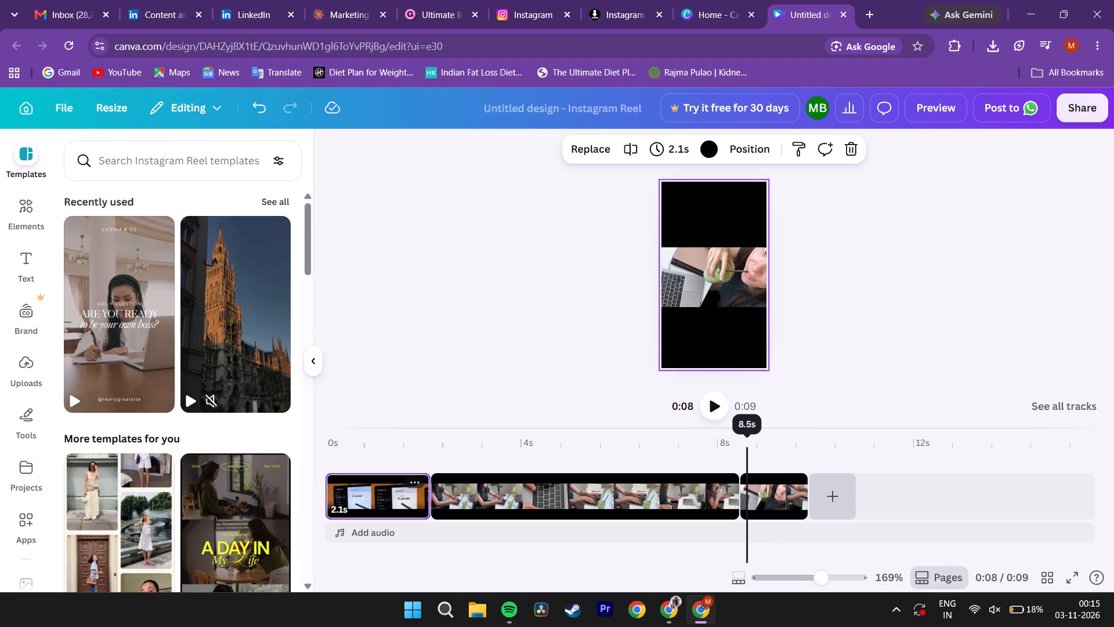
left_click_drag(747, 462, 790, 458)
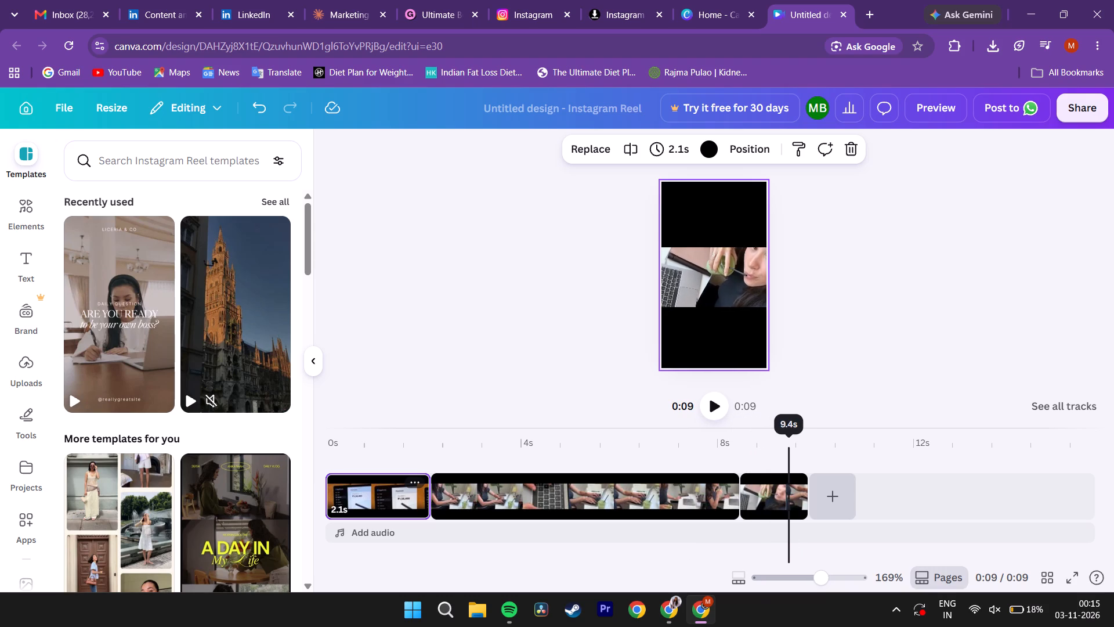
left_click_drag(790, 458, 811, 457)
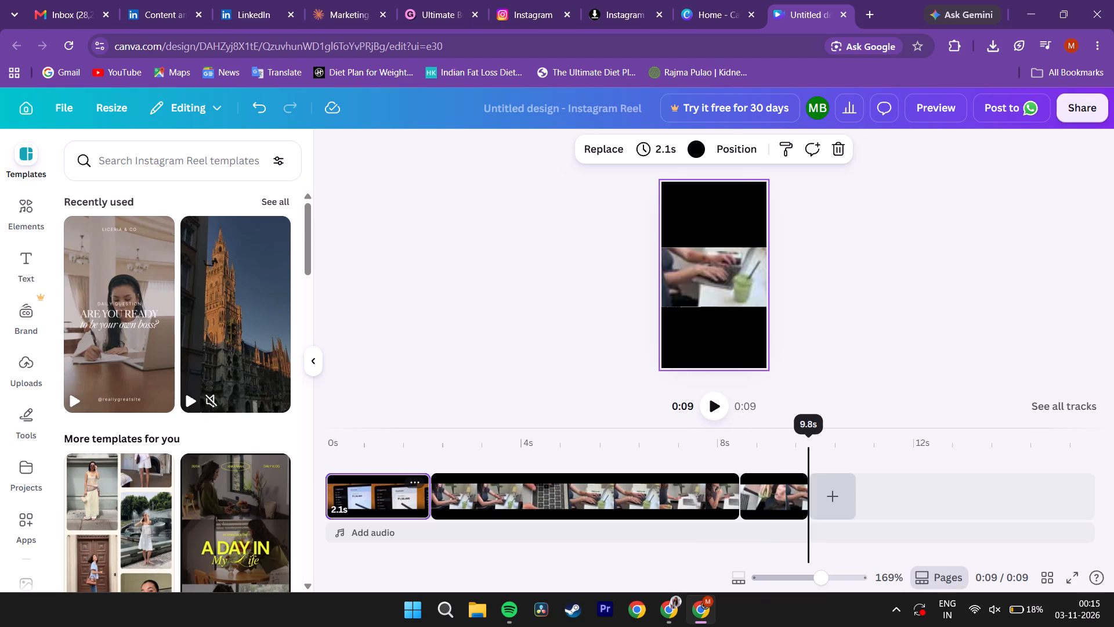
left_click_drag(811, 457, 303, 489)
key("space")
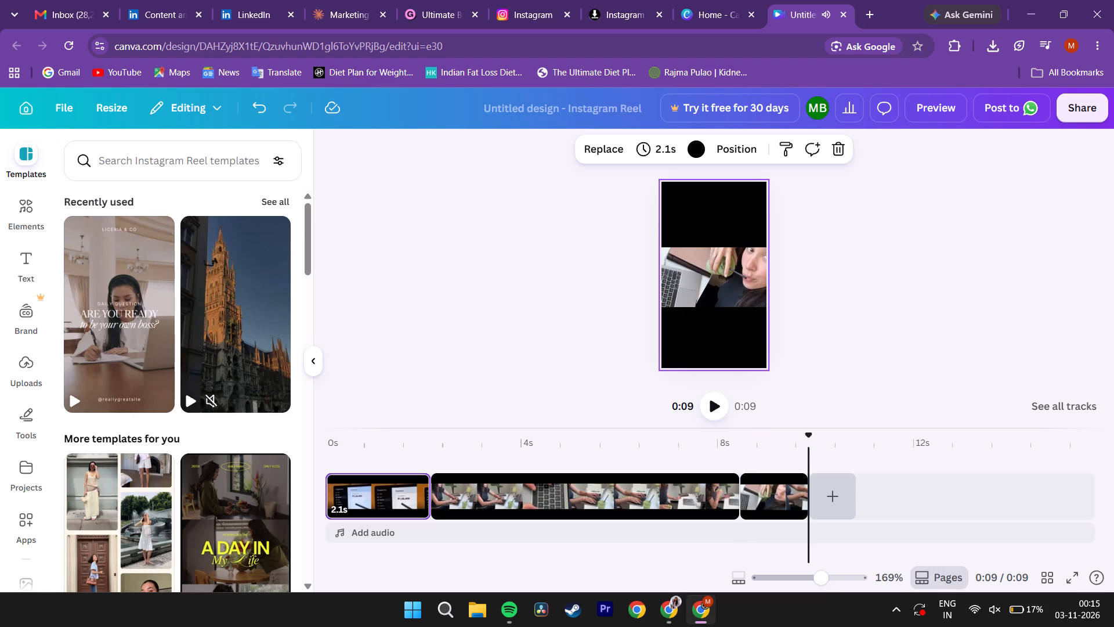
left_click_drag(349, 447, 317, 457)
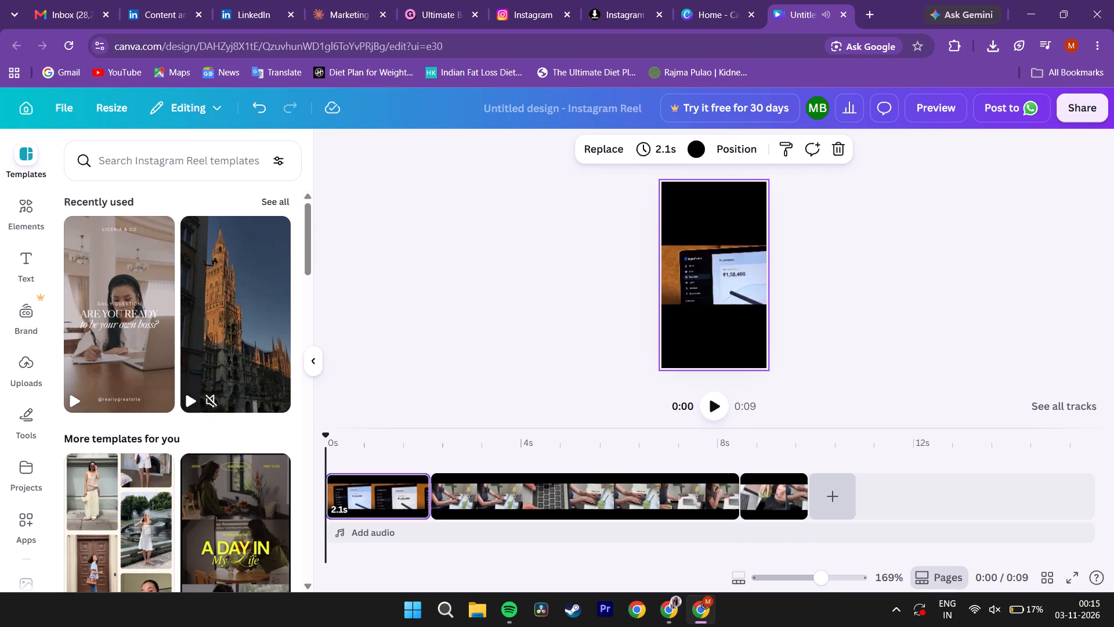
Open the reel's download settings and bring up the available file types.
left_click(1088, 105)
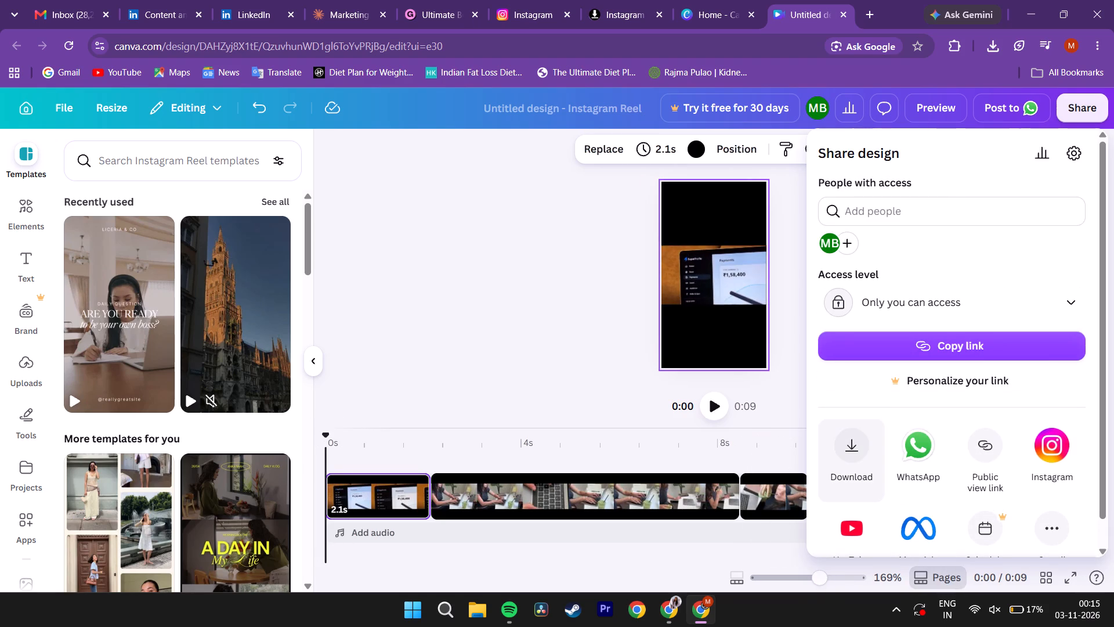
left_click(862, 454)
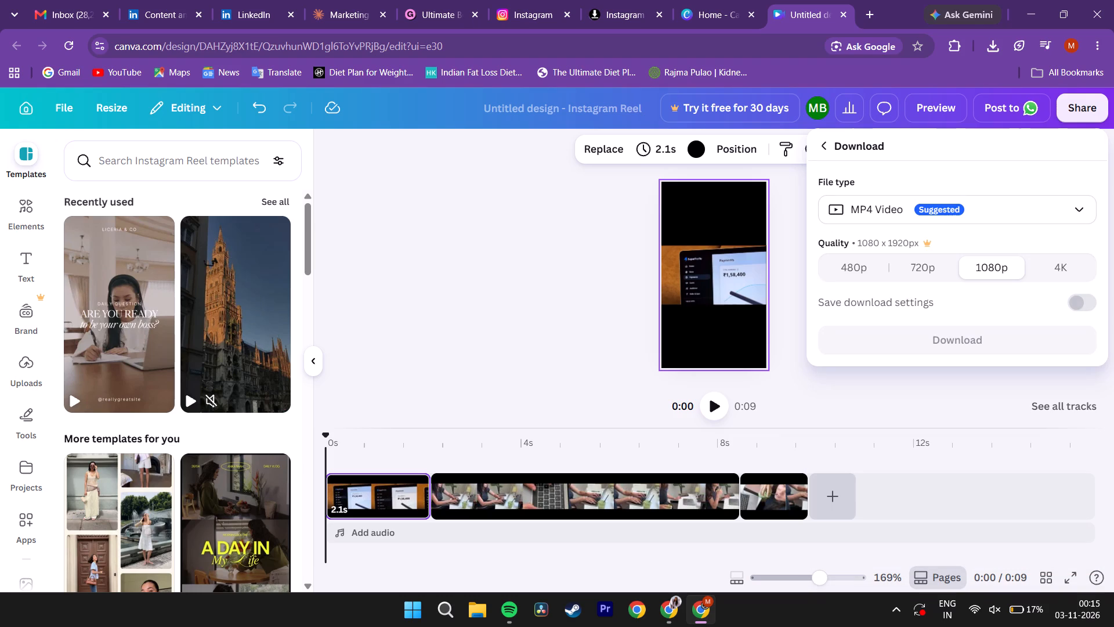
left_click(990, 215)
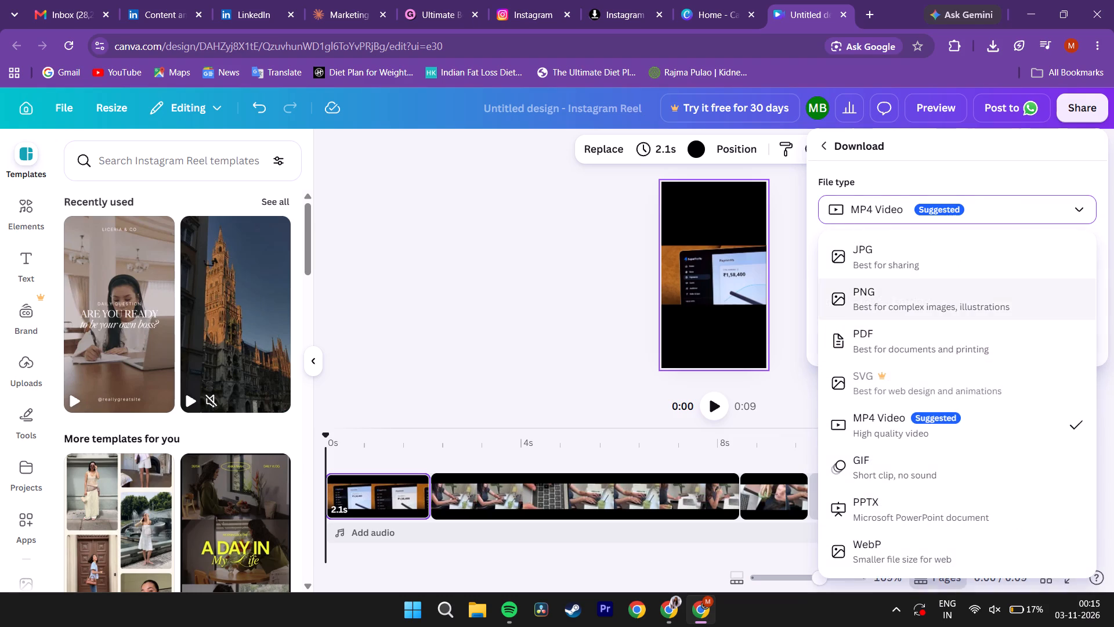
Download the finished reel as an MP4 video at 1080p quality.
left_click(594, 370)
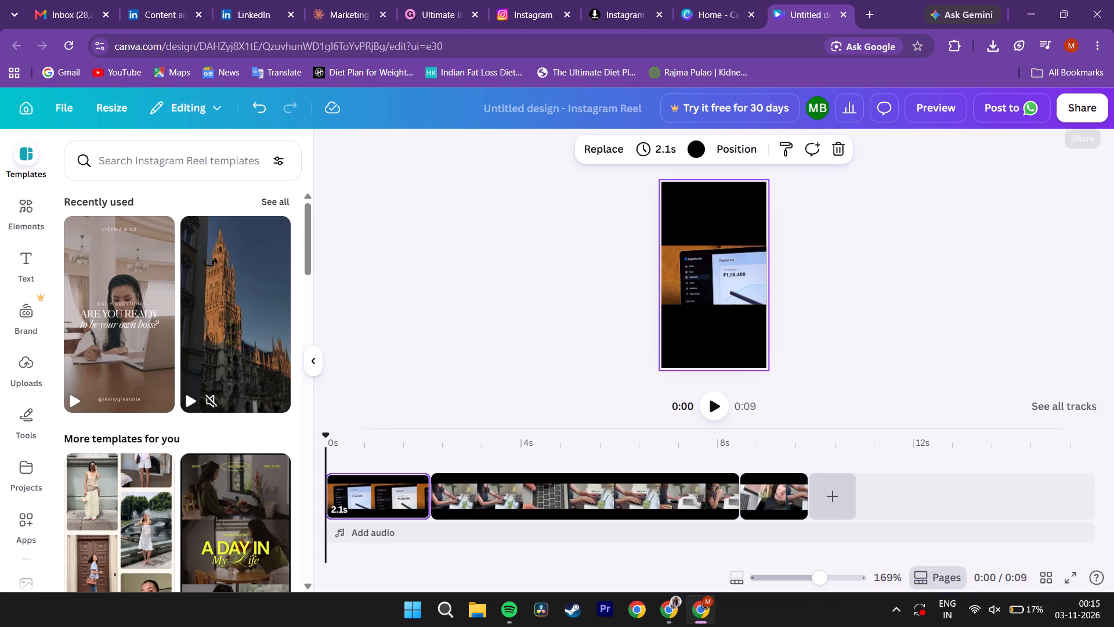
left_click(1077, 113)
left_click(845, 461)
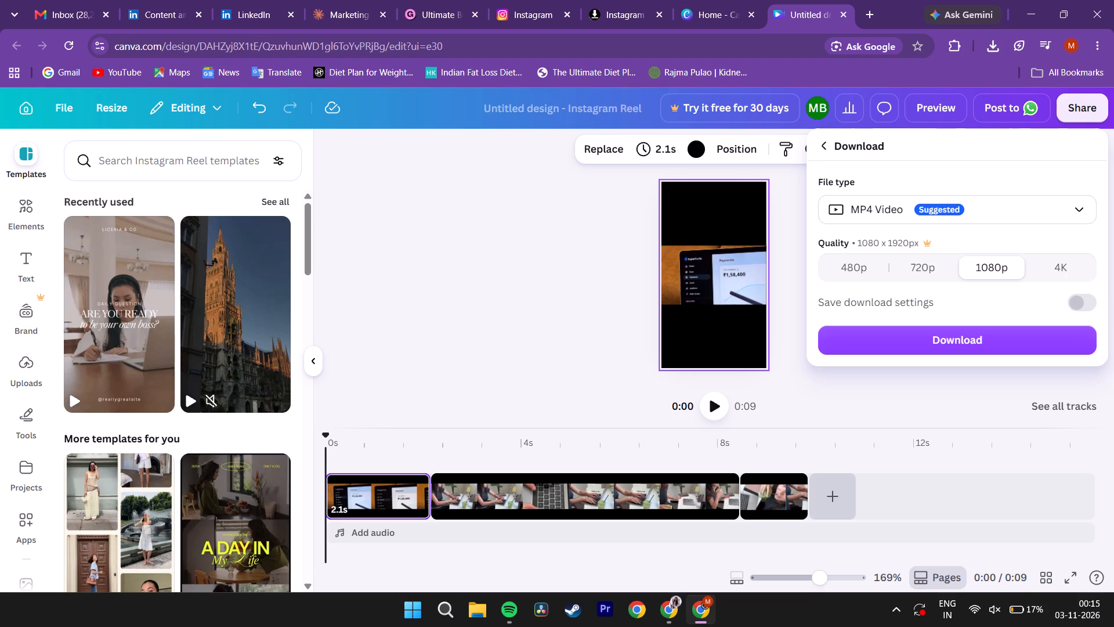
left_click(924, 347)
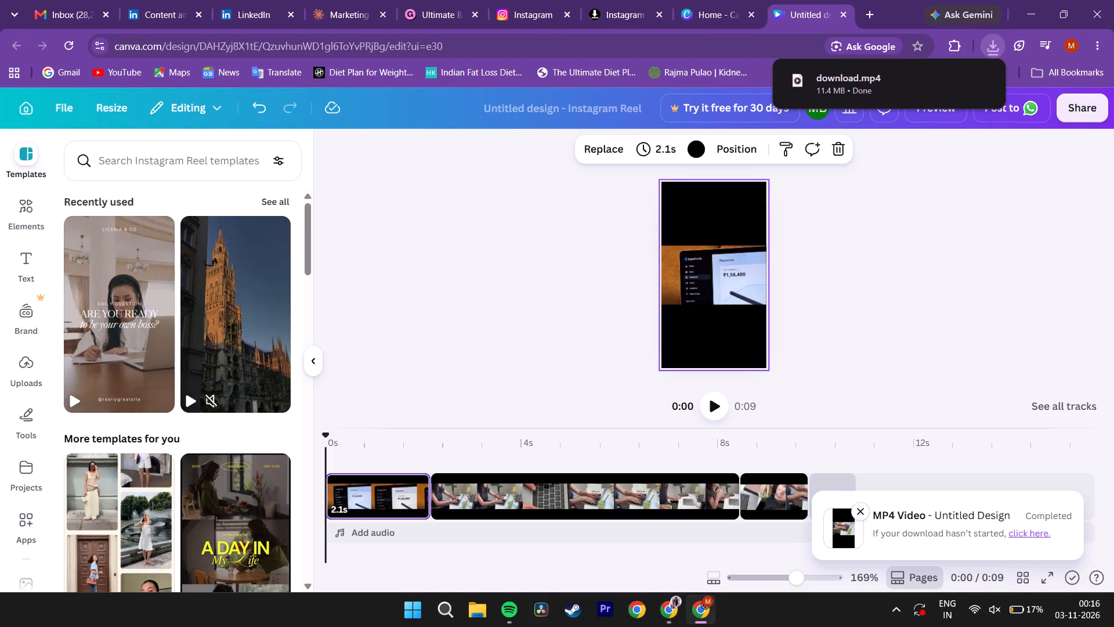
Open a new browser tab and bring up the list of Google apps.
left_click(877, 14)
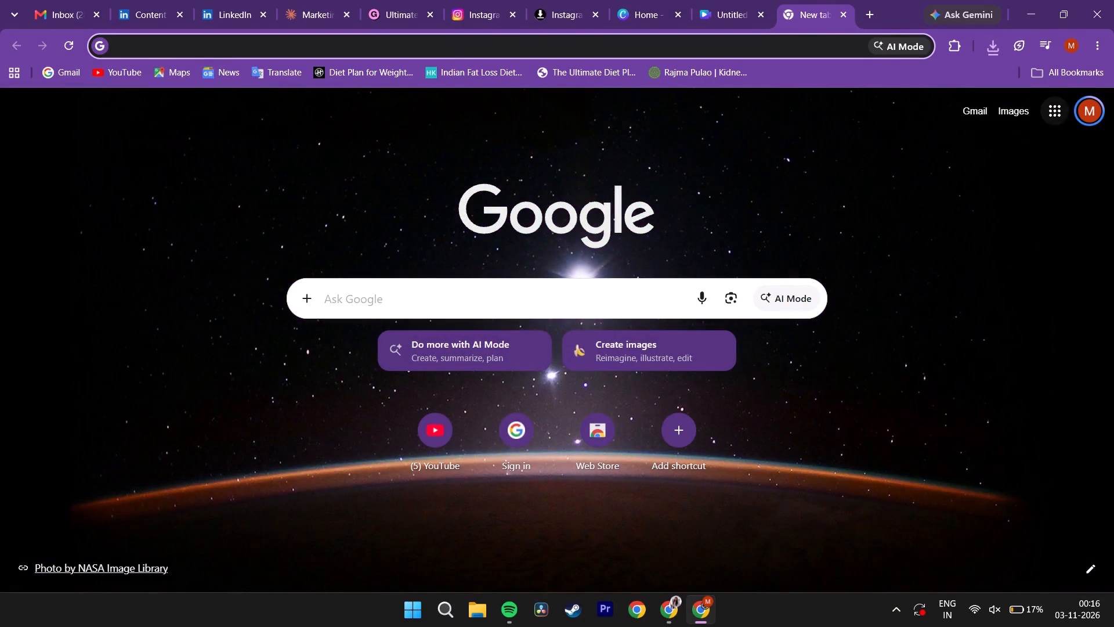
left_click(1070, 114)
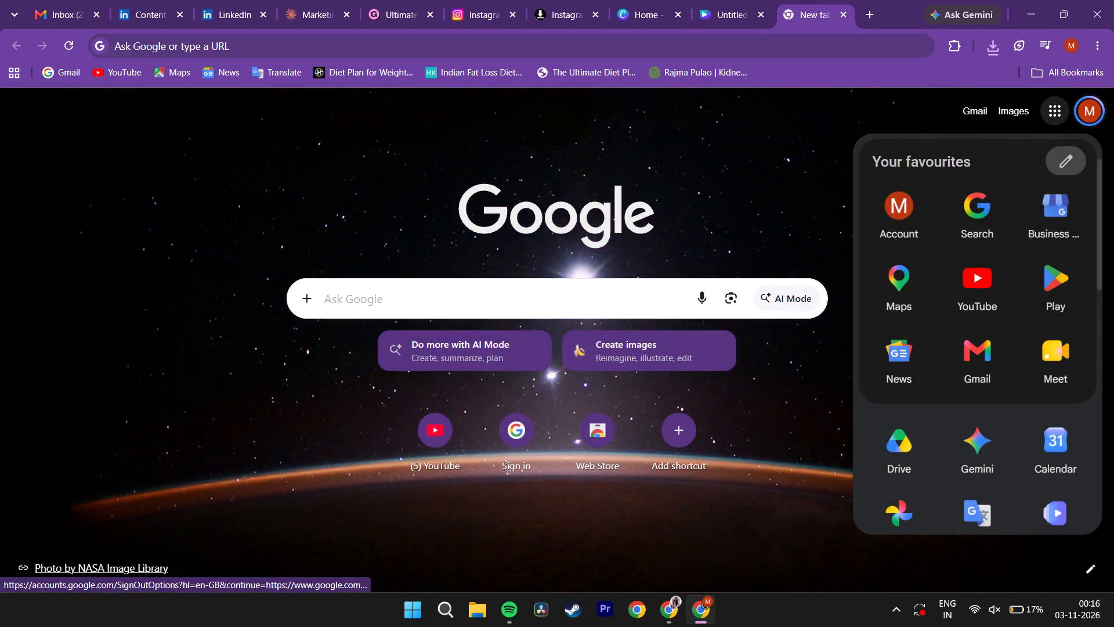
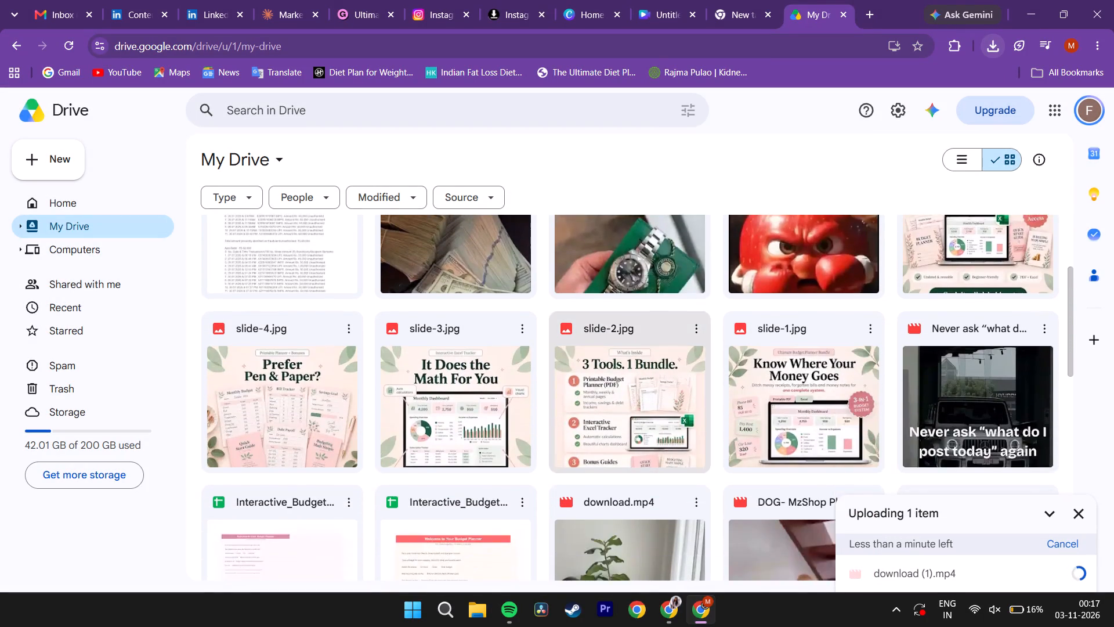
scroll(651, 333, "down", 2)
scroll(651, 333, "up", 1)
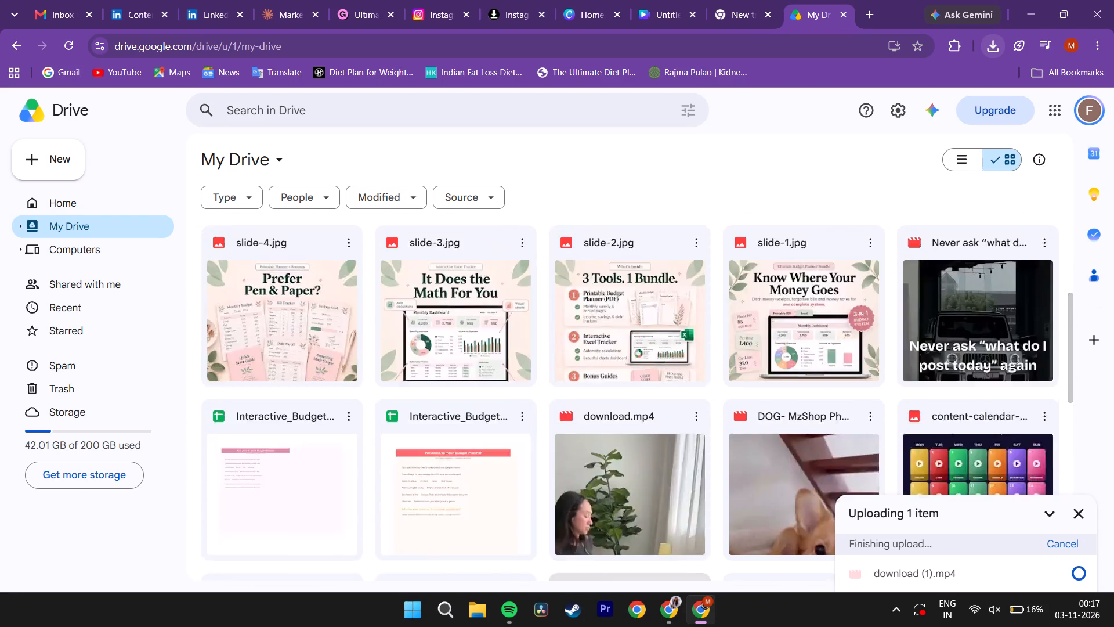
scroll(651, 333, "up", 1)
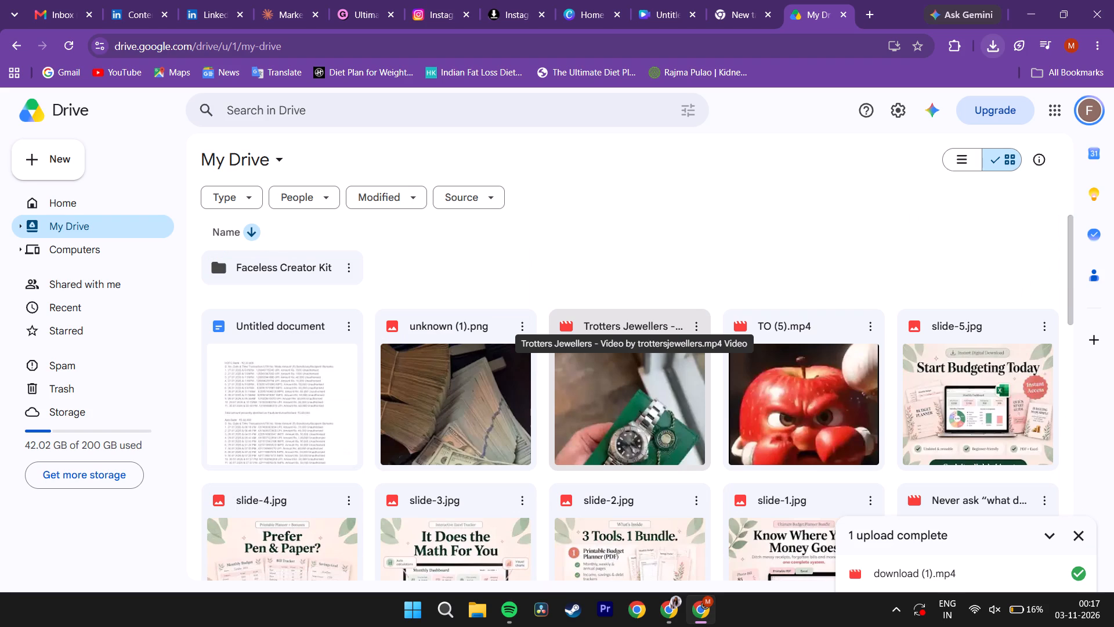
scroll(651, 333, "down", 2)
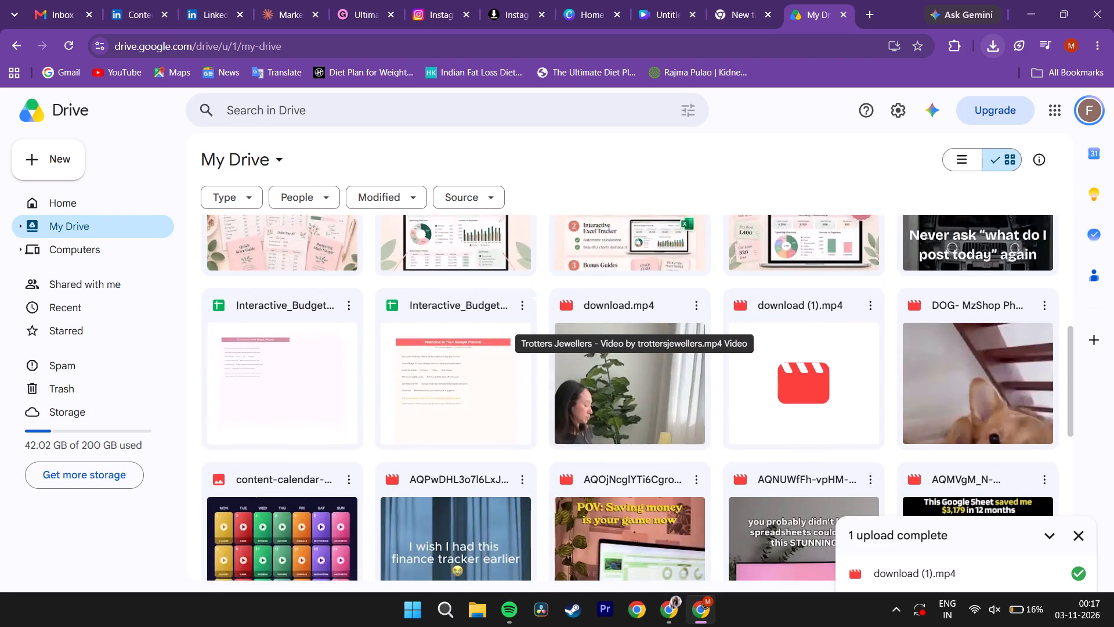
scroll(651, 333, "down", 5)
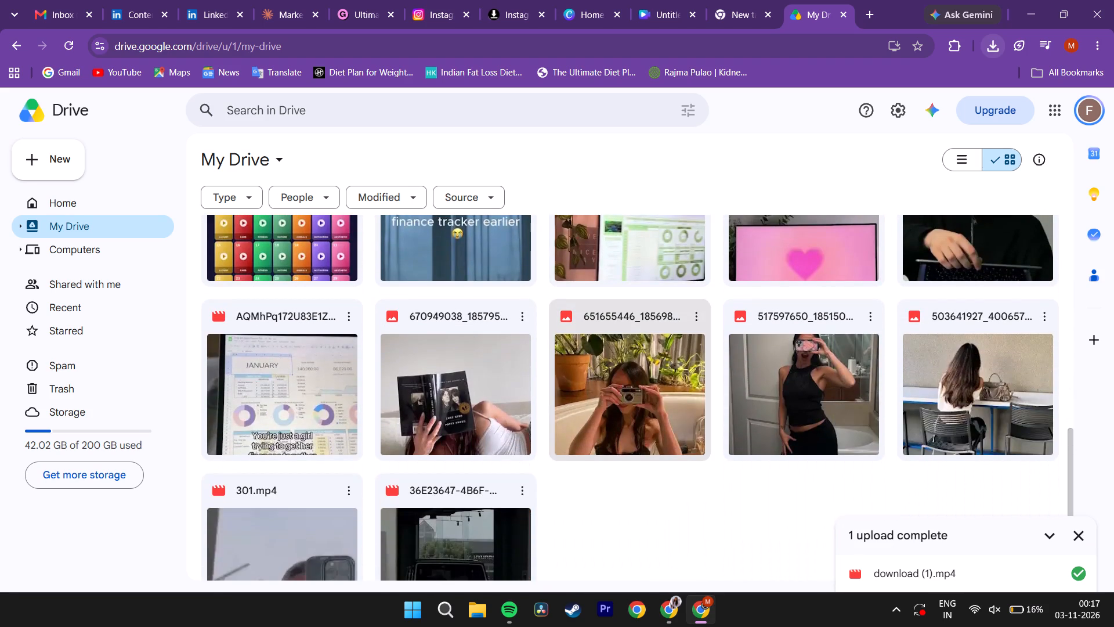
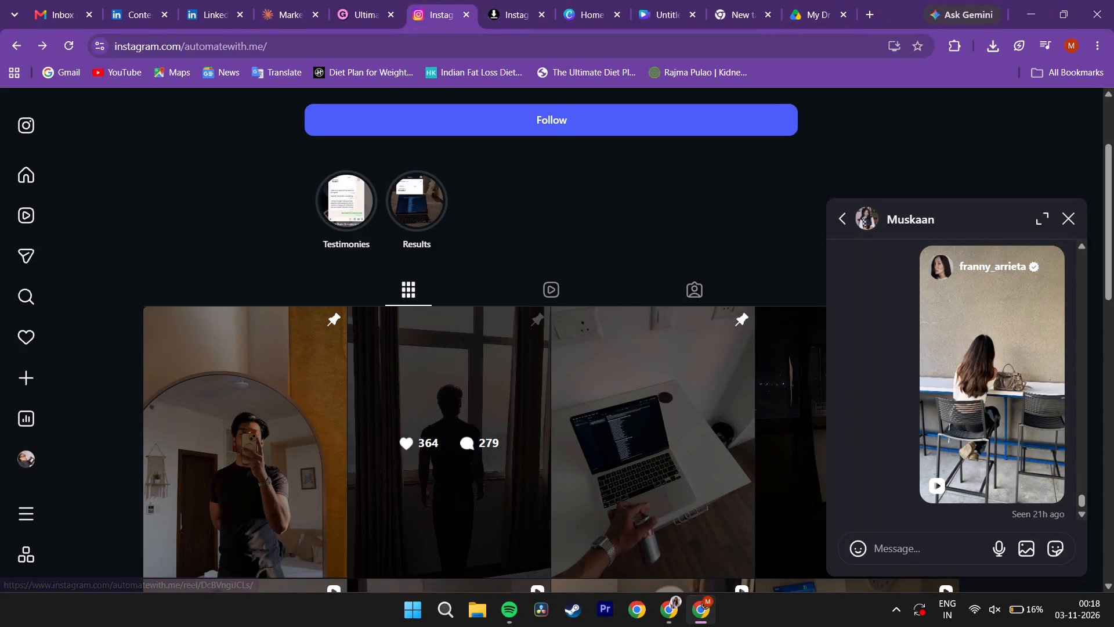
Browse the reels on the automatewith.me profile, examining how their text overlays and clips are laid out.
left_click(241, 455)
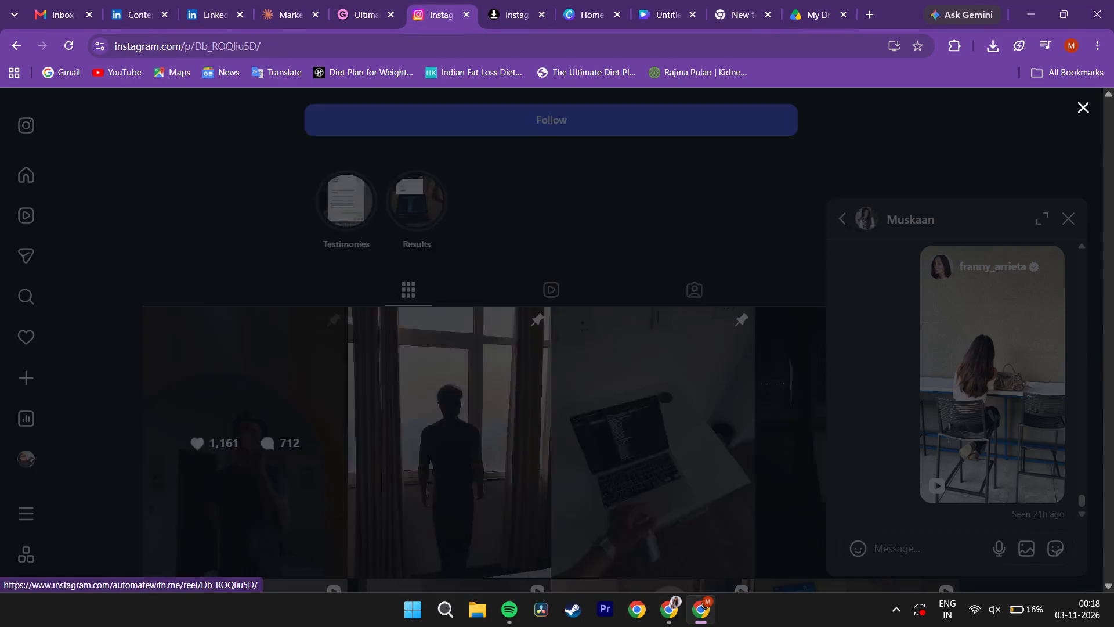
left_click(1085, 340)
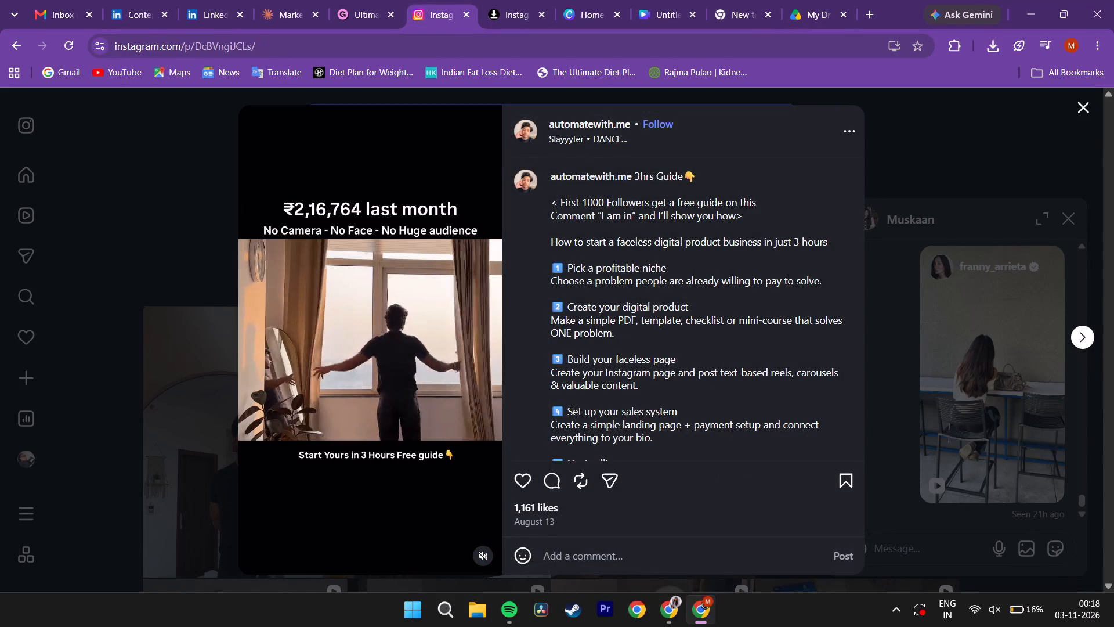
left_click(1095, 341)
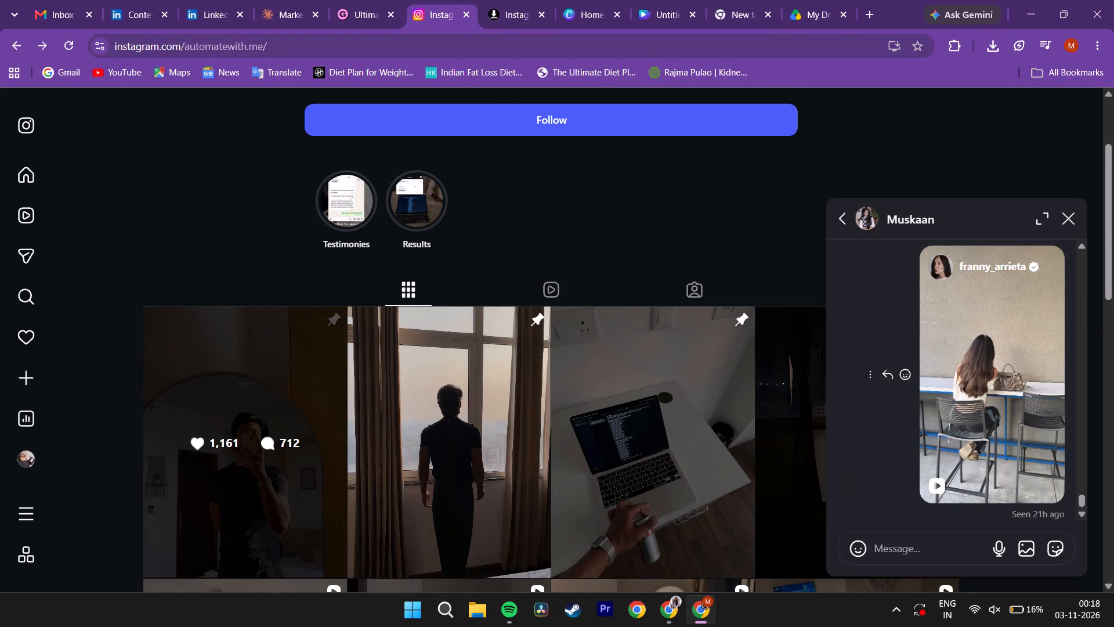
scroll(756, 477, "down", 1)
left_click_drag(1065, 225, 692, 327)
left_click(692, 327)
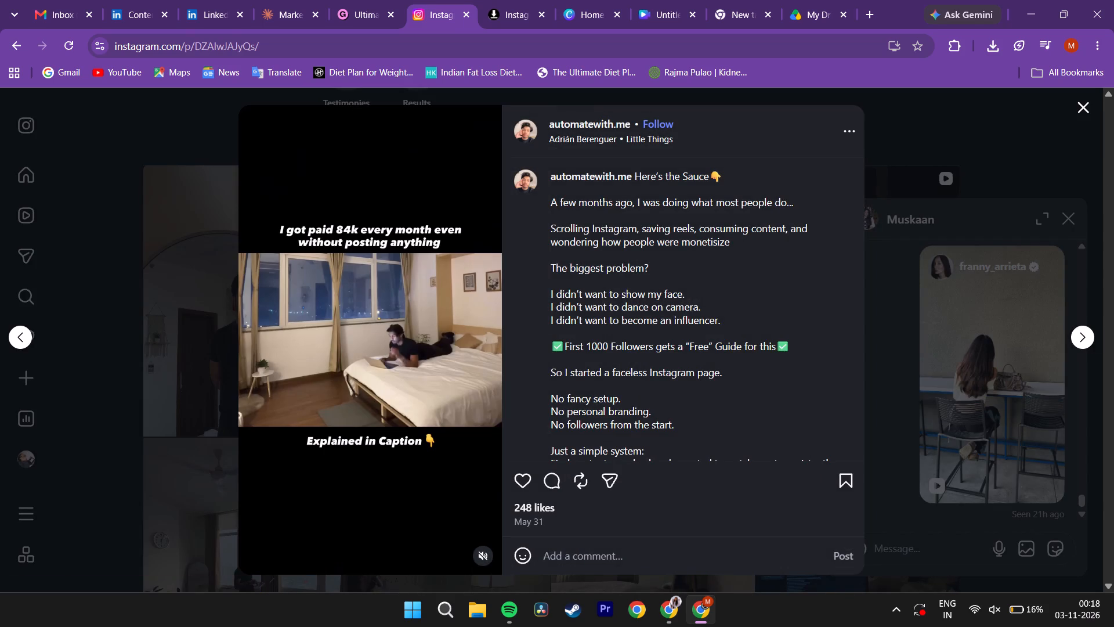
left_click(1073, 339)
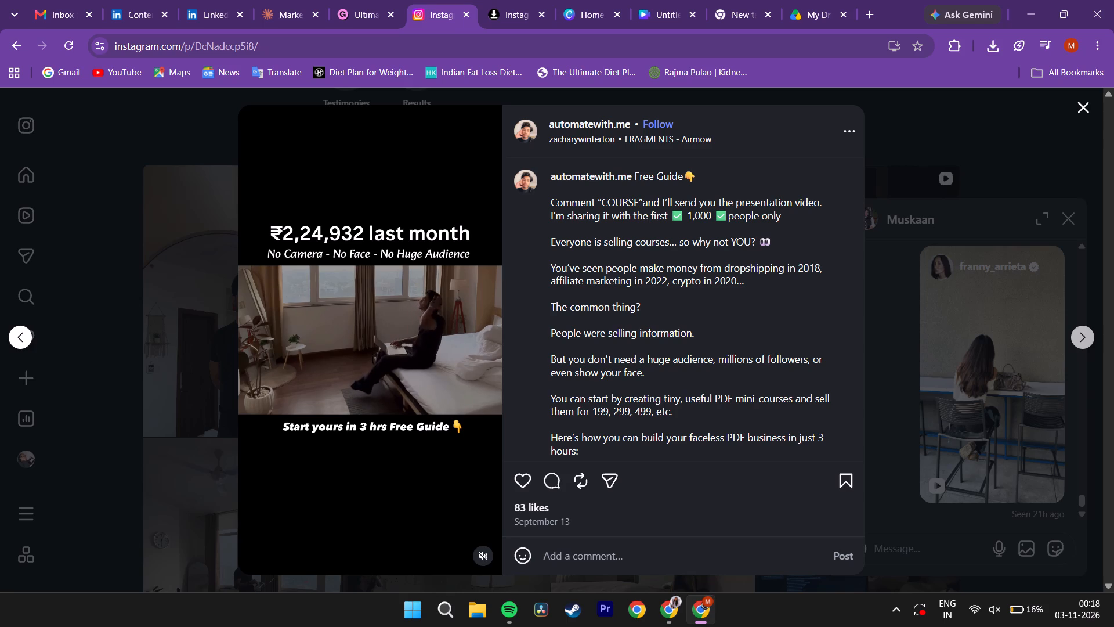
left_click(1073, 339)
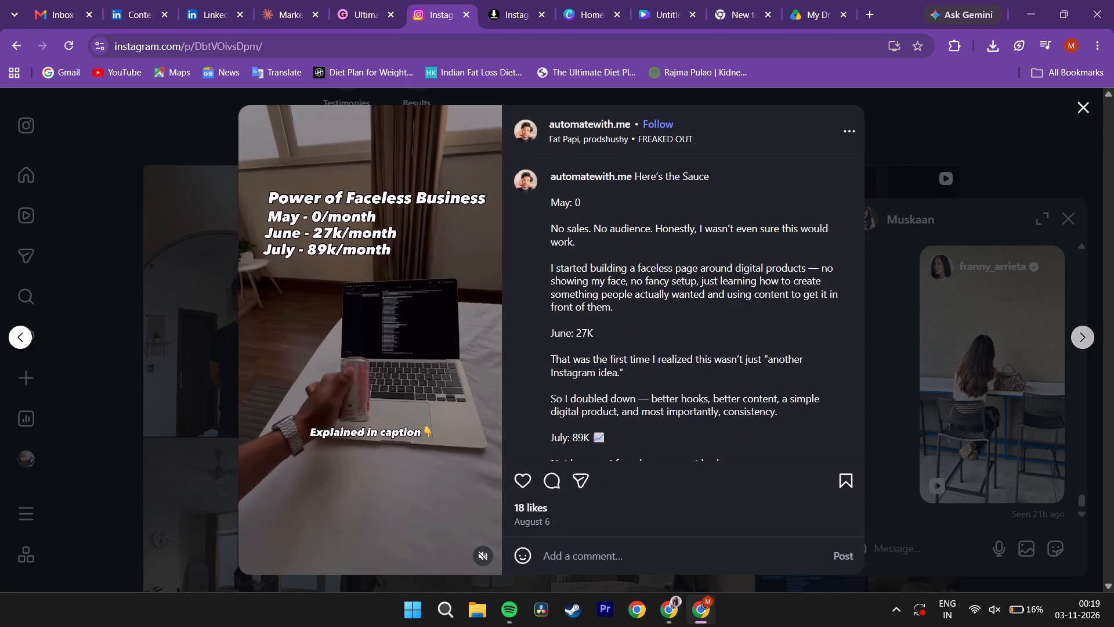
left_click(1073, 339)
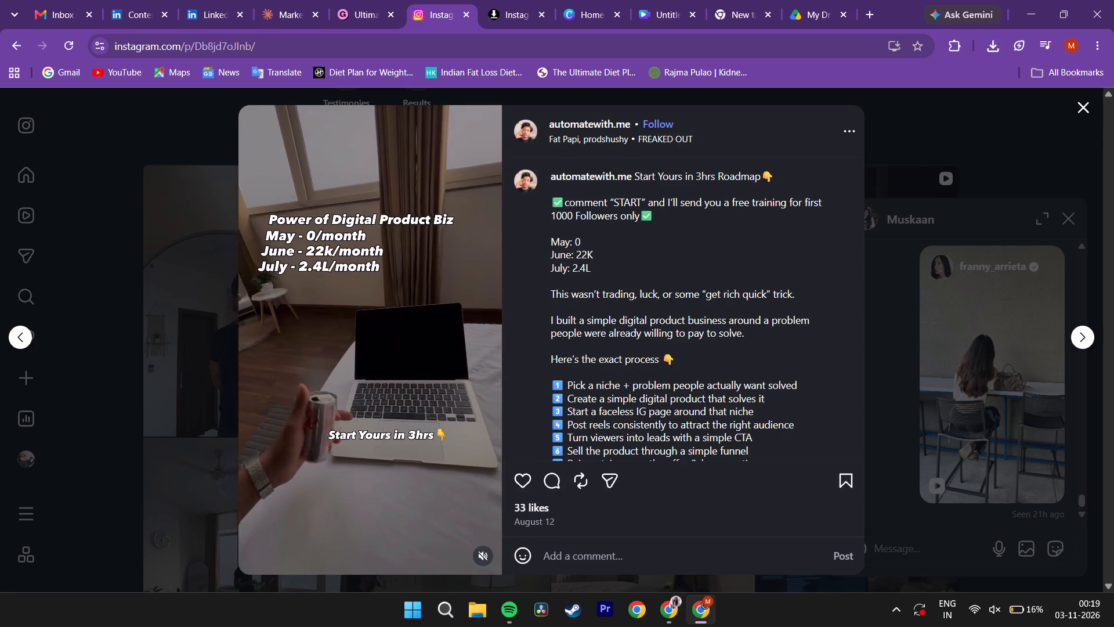
left_click(178, 359)
left_click(661, 348)
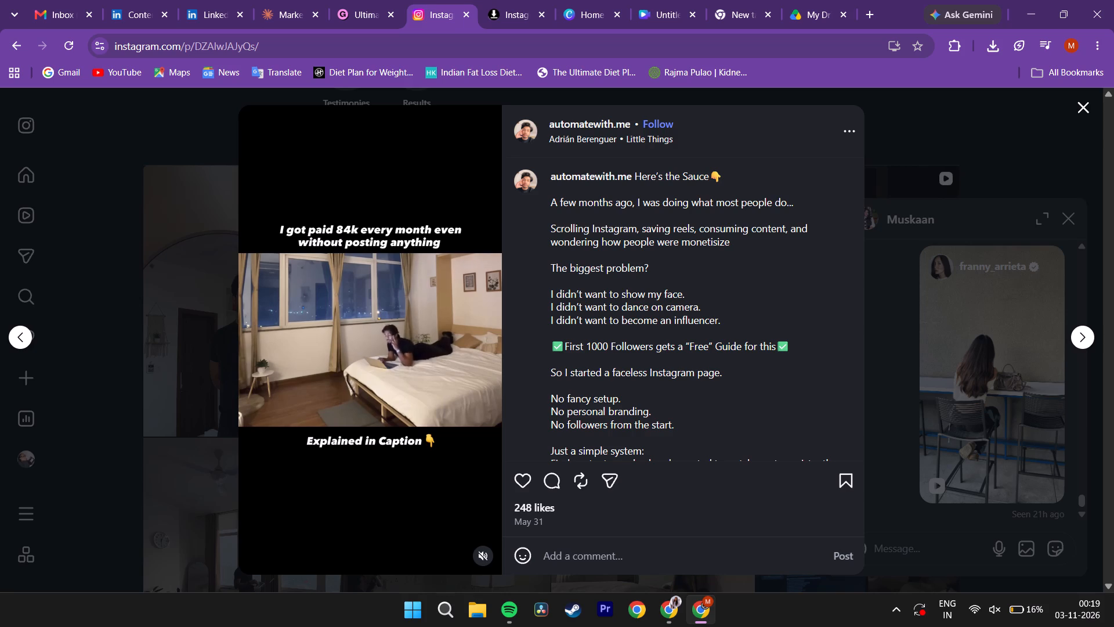
left_click(1086, 339)
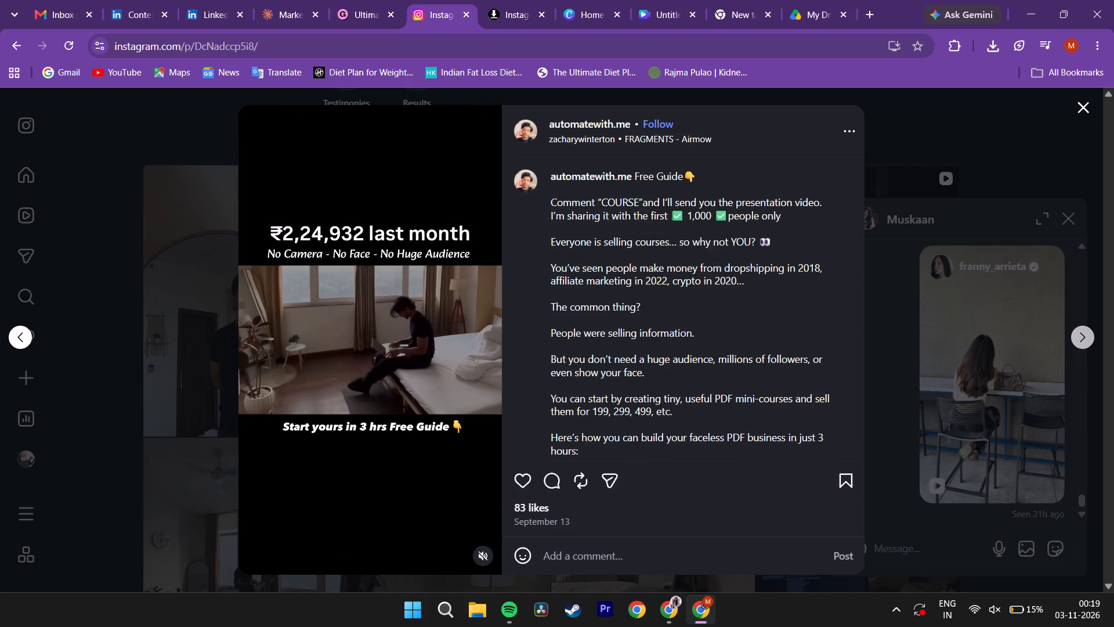
left_click(437, 353)
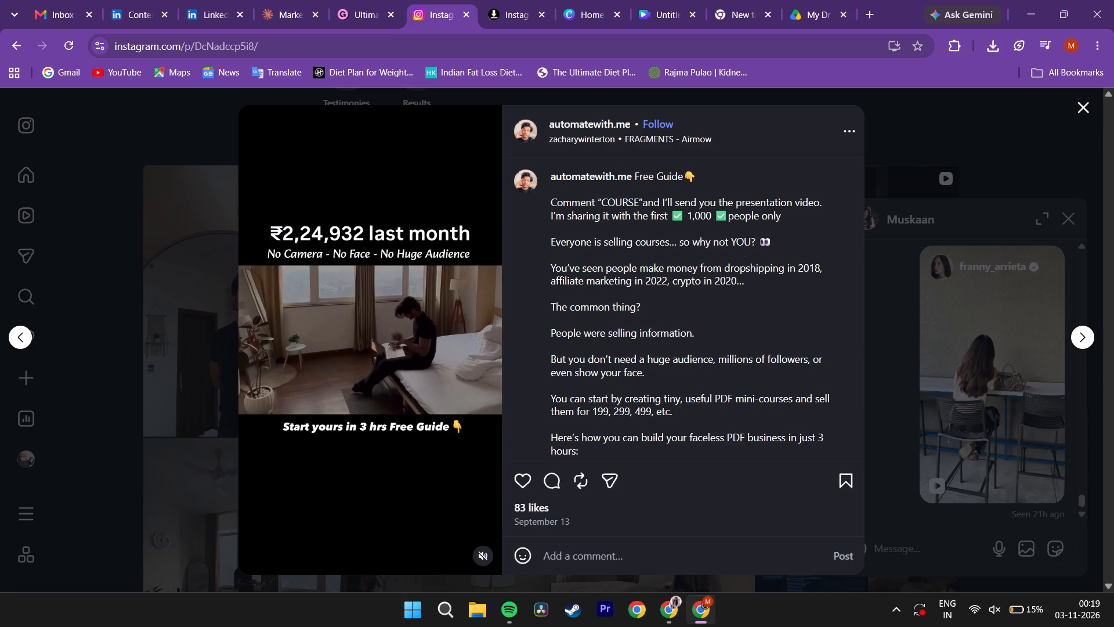
left_click(882, 401)
scroll(959, 392, "up", 1)
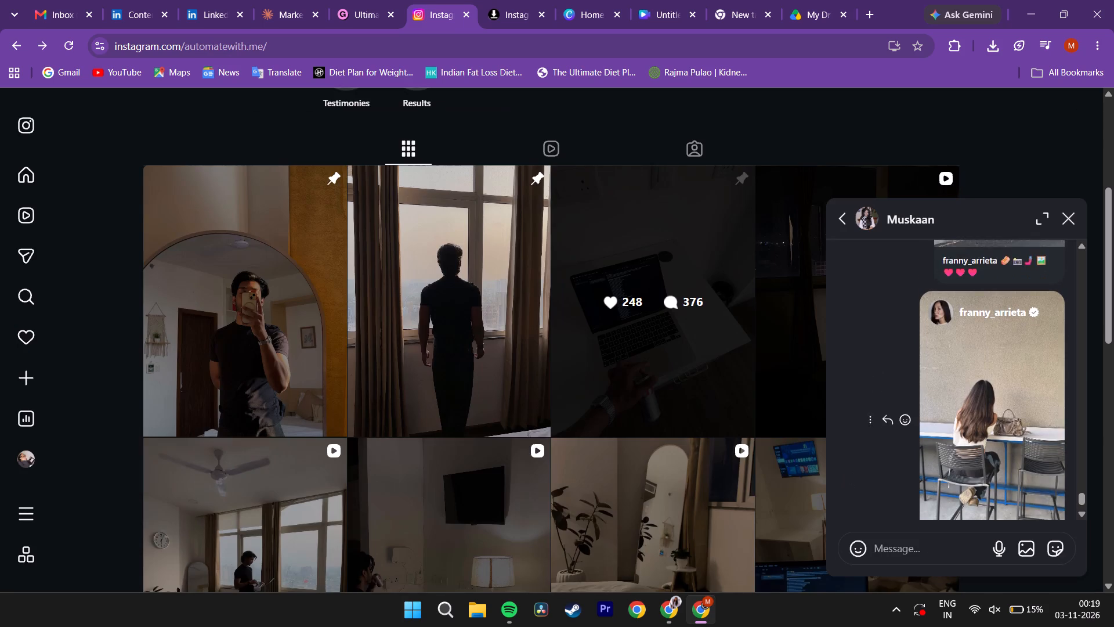
scroll(959, 392, "up", 1)
left_click(283, 529)
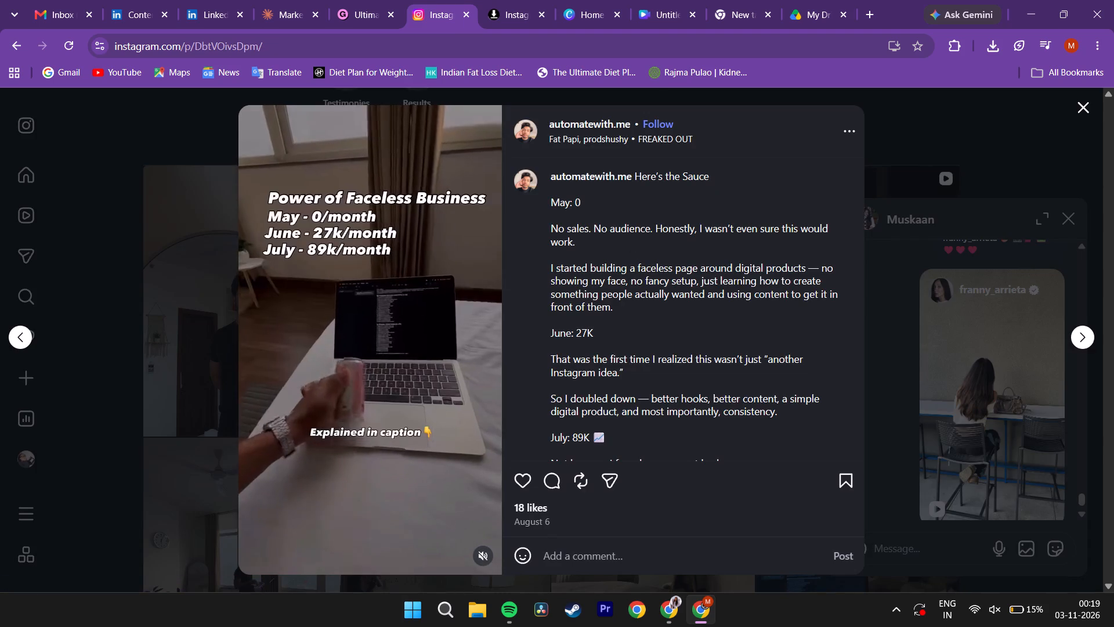
left_click(942, 388)
Find the shared automatewith.me reel "1,58,400 last month from 1 simple PDF" in the message thread, open it and pause it.
scroll(942, 388, "up", 4)
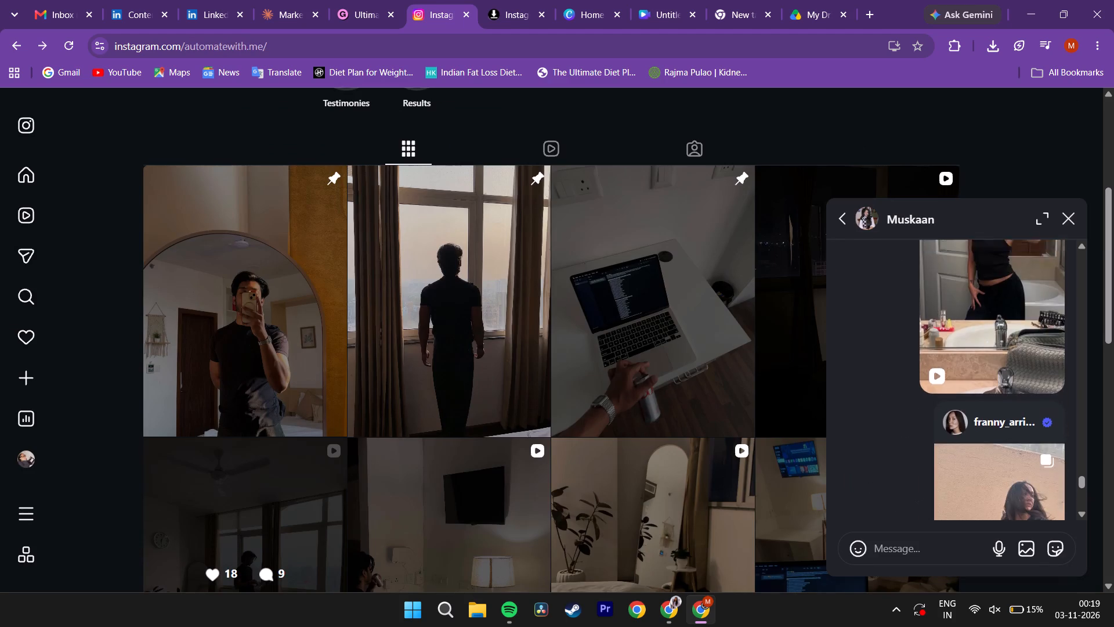
scroll(942, 388, "up", 5)
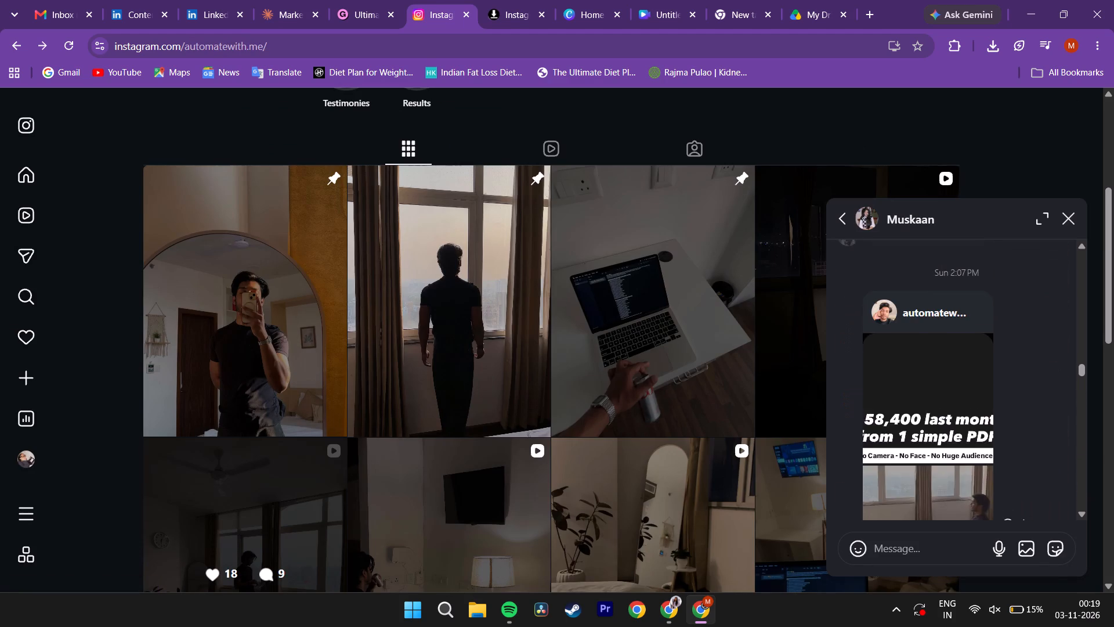
scroll(942, 388, "up", 2)
left_click(914, 334)
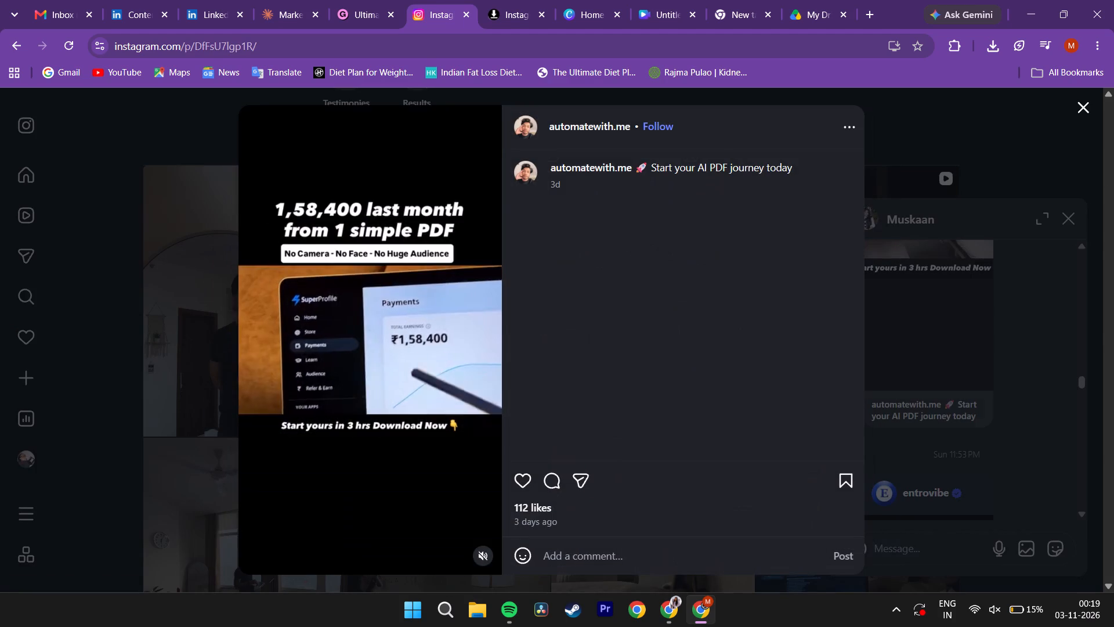
left_click(396, 349)
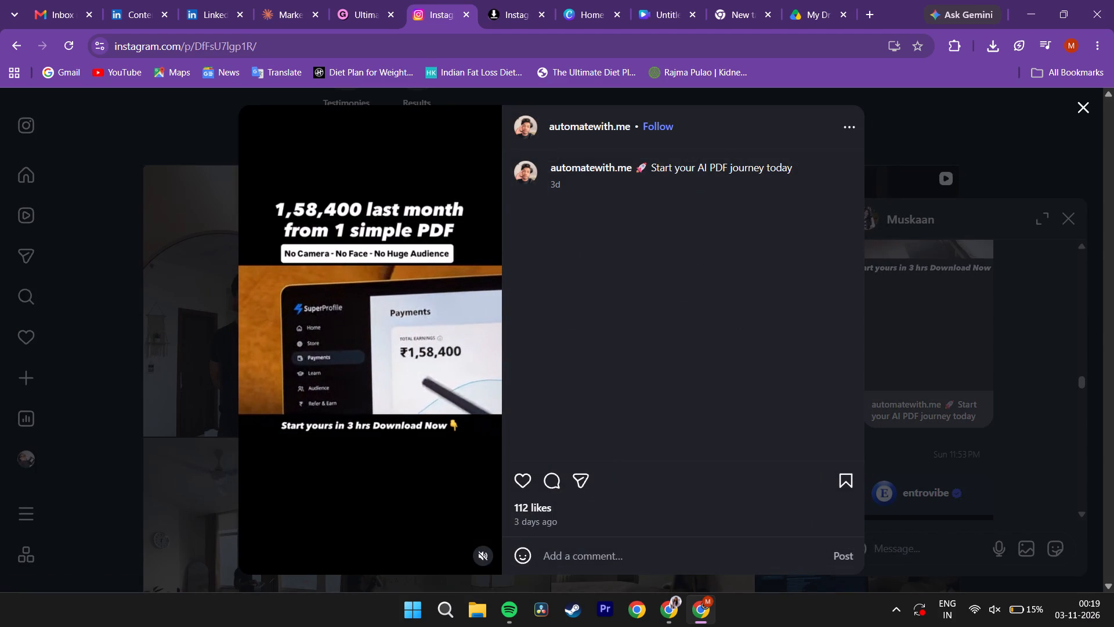